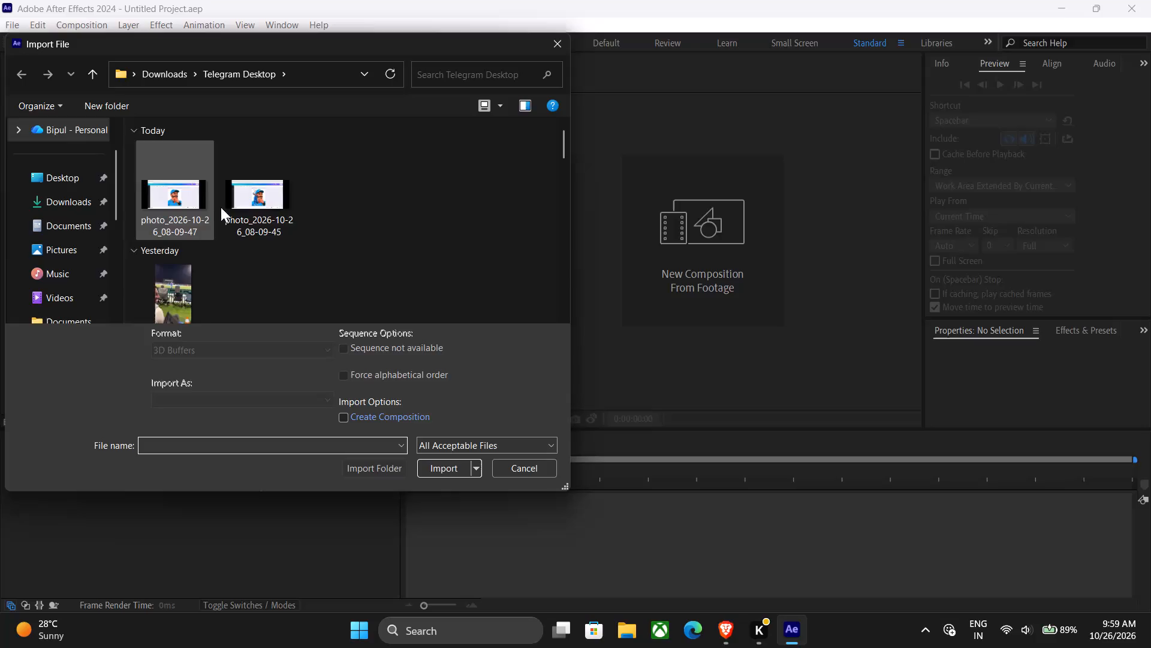
# Import the stadium clip video_2026-10-25_10-05-44.mp4 from the Telegram Desktop folder into the project.
pyautogui.scroll(-1, 211, 207)
pyautogui.doubleClick(202, 232)
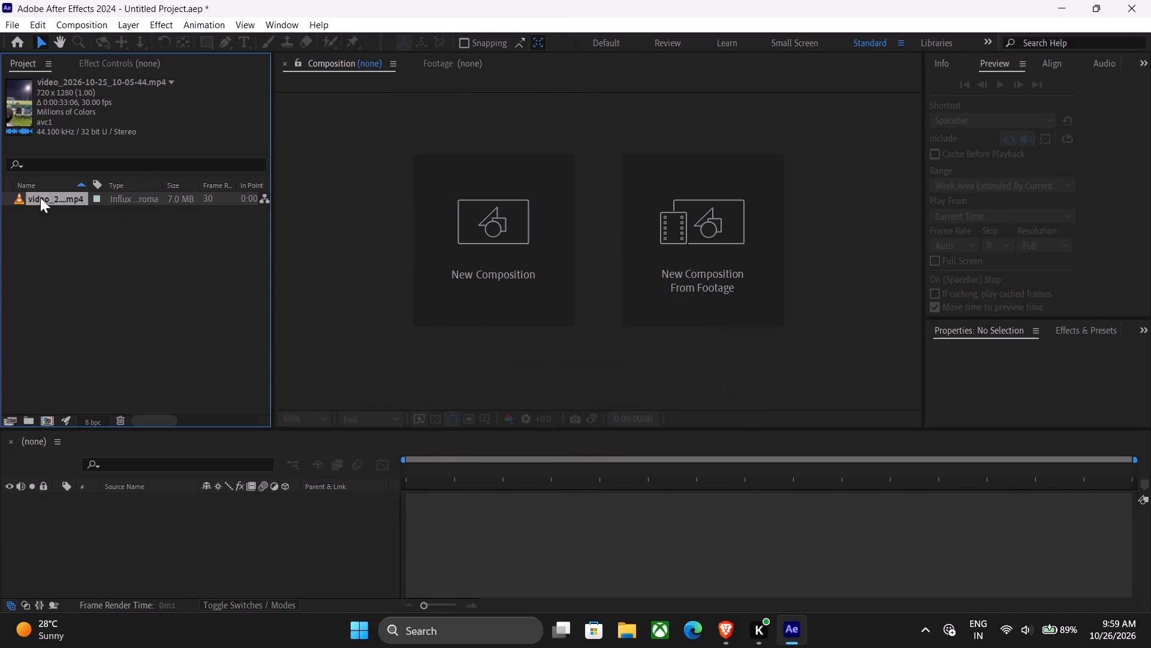
# Create a composition from the imported video clip and enlarge the preview area above the timeline.
pyautogui.moveTo(40, 197); pyautogui.dragTo(85, 511)
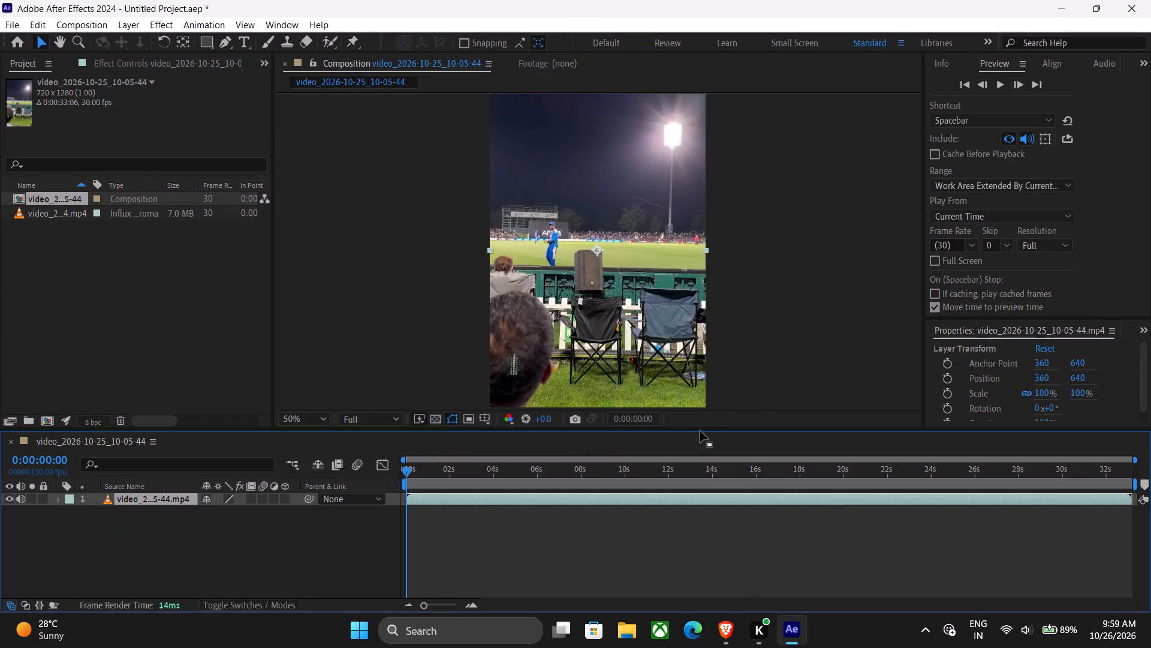
pyautogui.moveTo(704, 428); pyautogui.dragTo(699, 469)
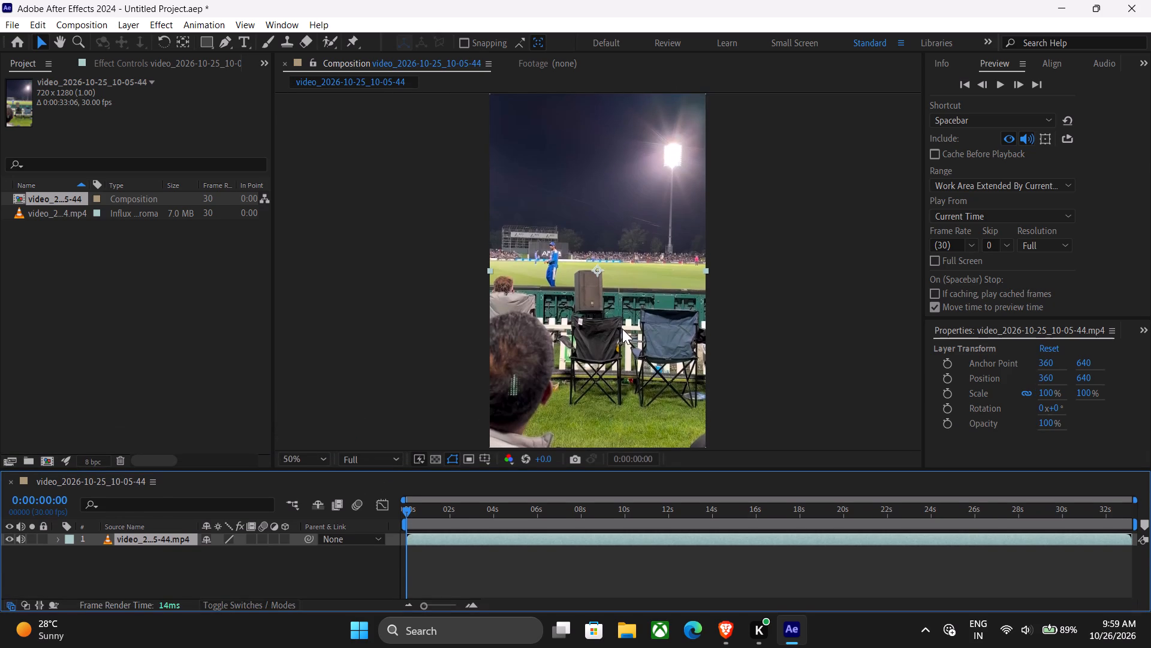
# Add an adjustment layer above the video in the composition.
pyautogui.scroll(-1, 622, 324)
pyautogui.rightClick(228, 580)
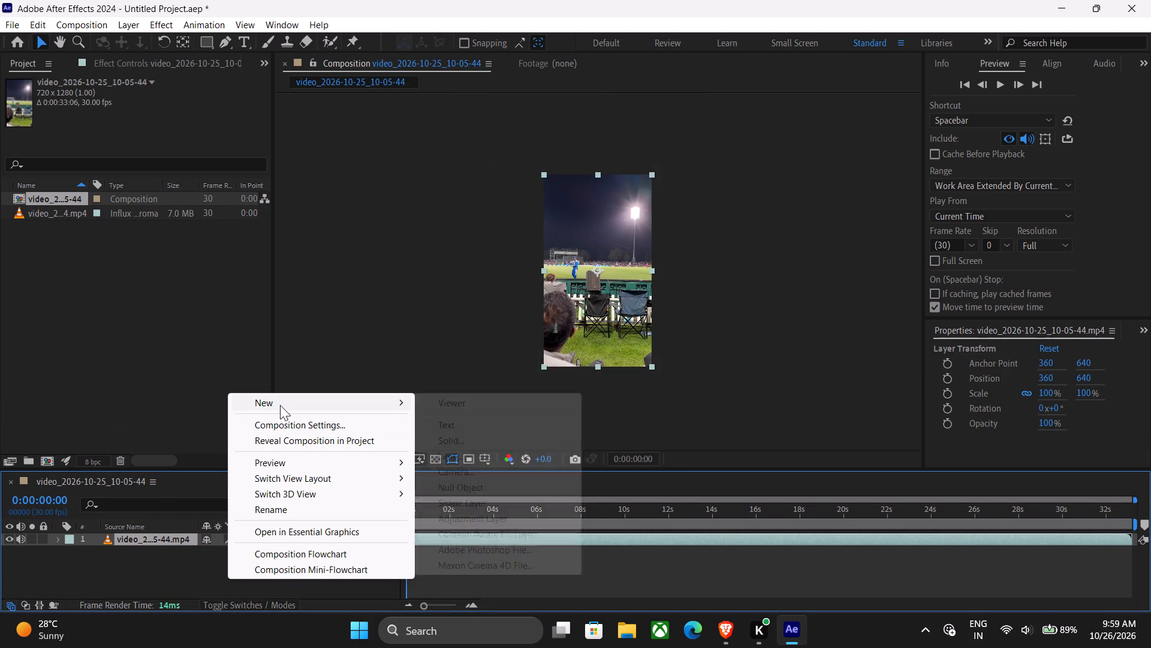
pyautogui.click(280, 405)
pyautogui.click(481, 518)
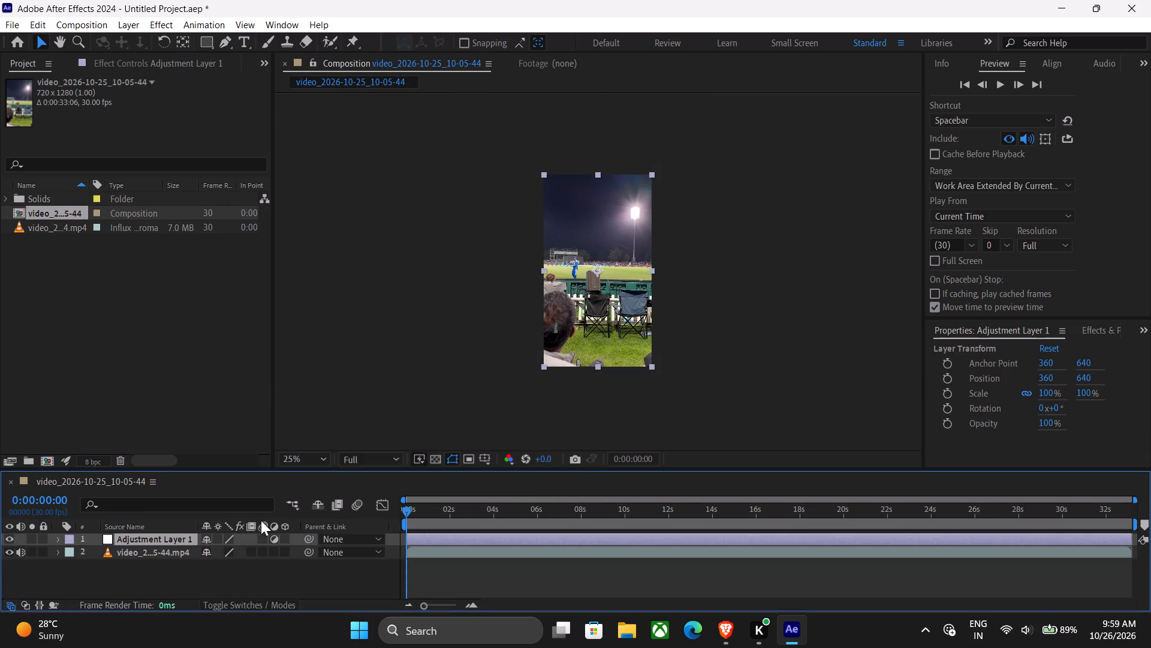
pyautogui.scroll(1, 529, 329)
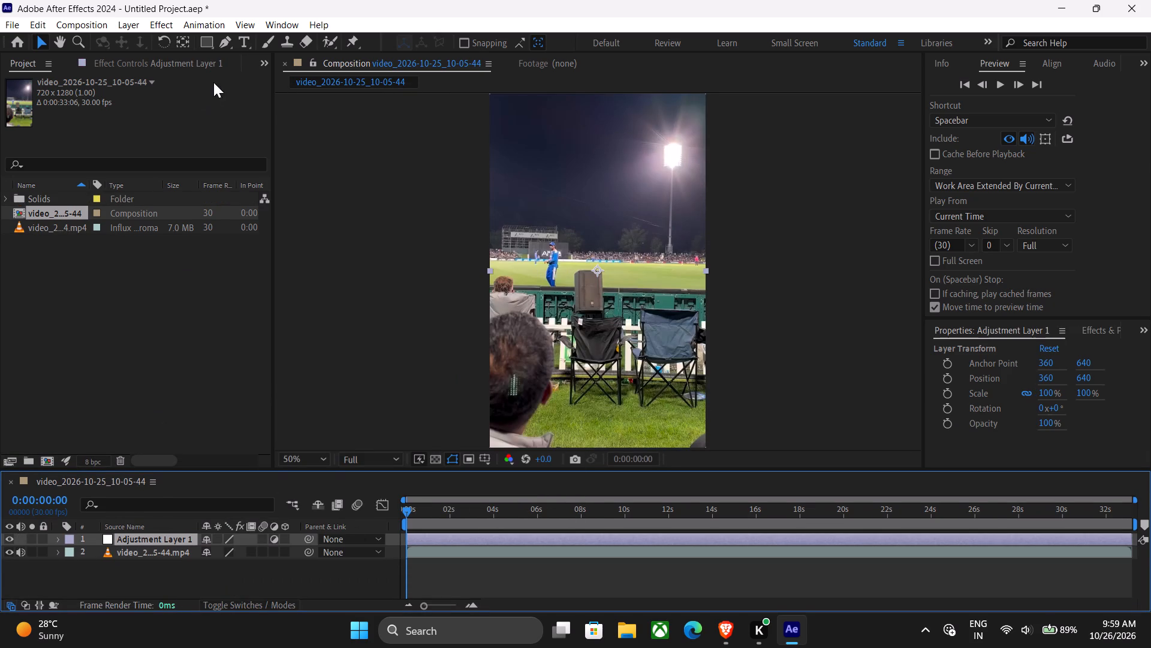
# Search the effects for "looks" and apply the Looks effect to the adjustment layer.
pyautogui.click(173, 62)
pyautogui.hotkey('ctrl', 'space')
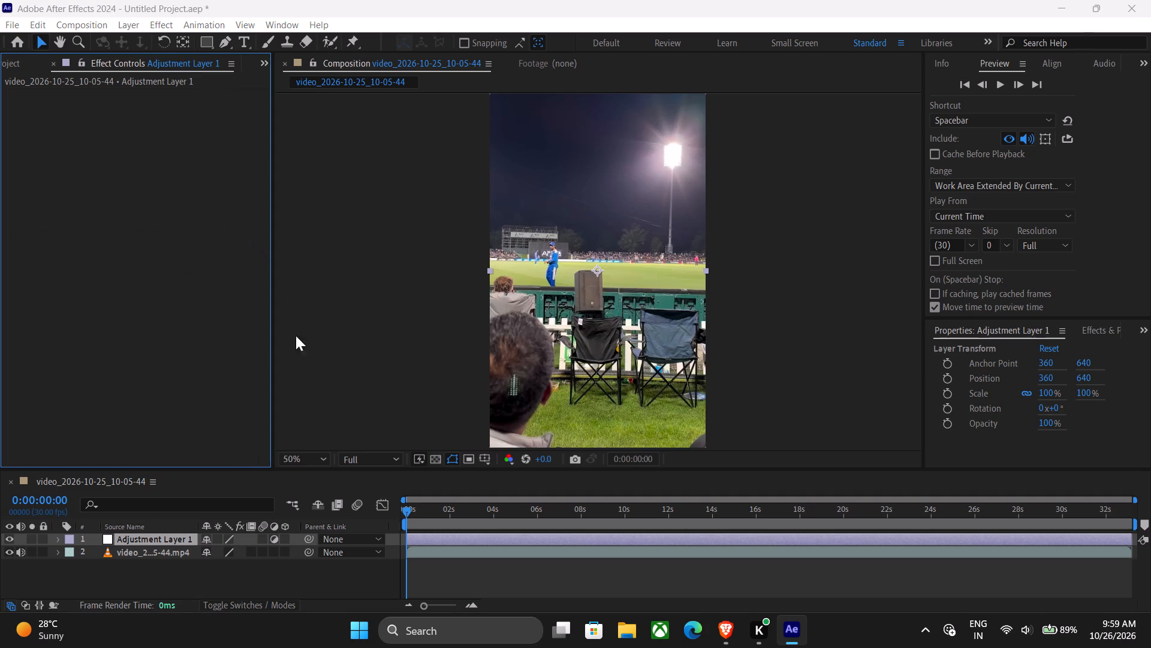
pyautogui.write('looks')
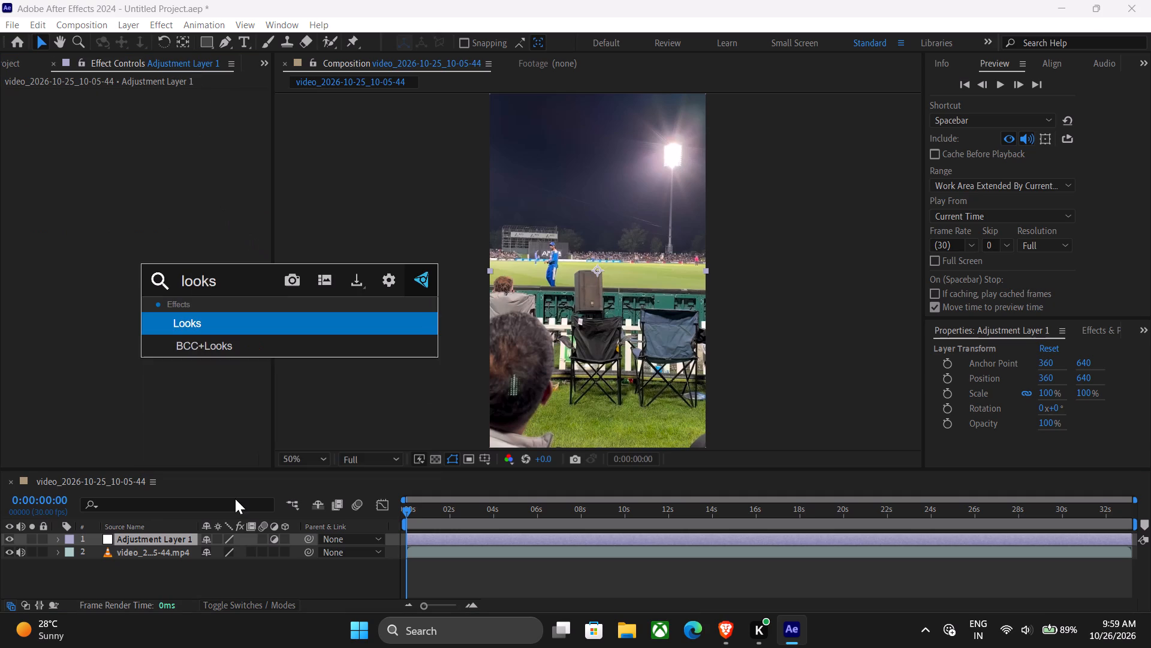
pyautogui.press('Return')
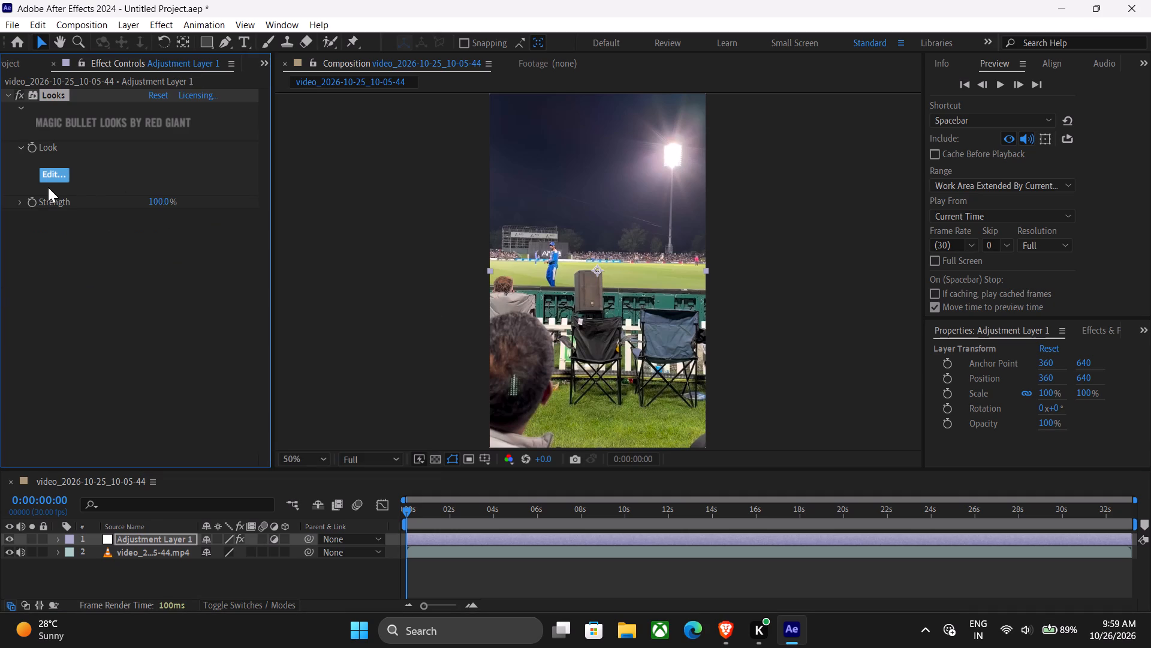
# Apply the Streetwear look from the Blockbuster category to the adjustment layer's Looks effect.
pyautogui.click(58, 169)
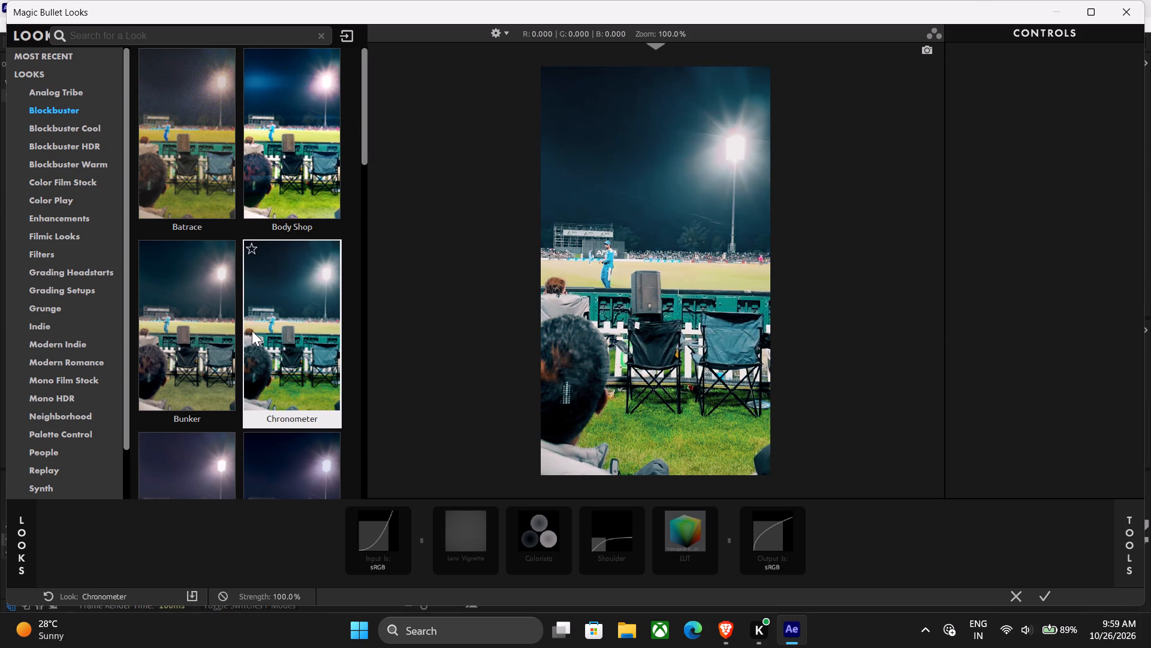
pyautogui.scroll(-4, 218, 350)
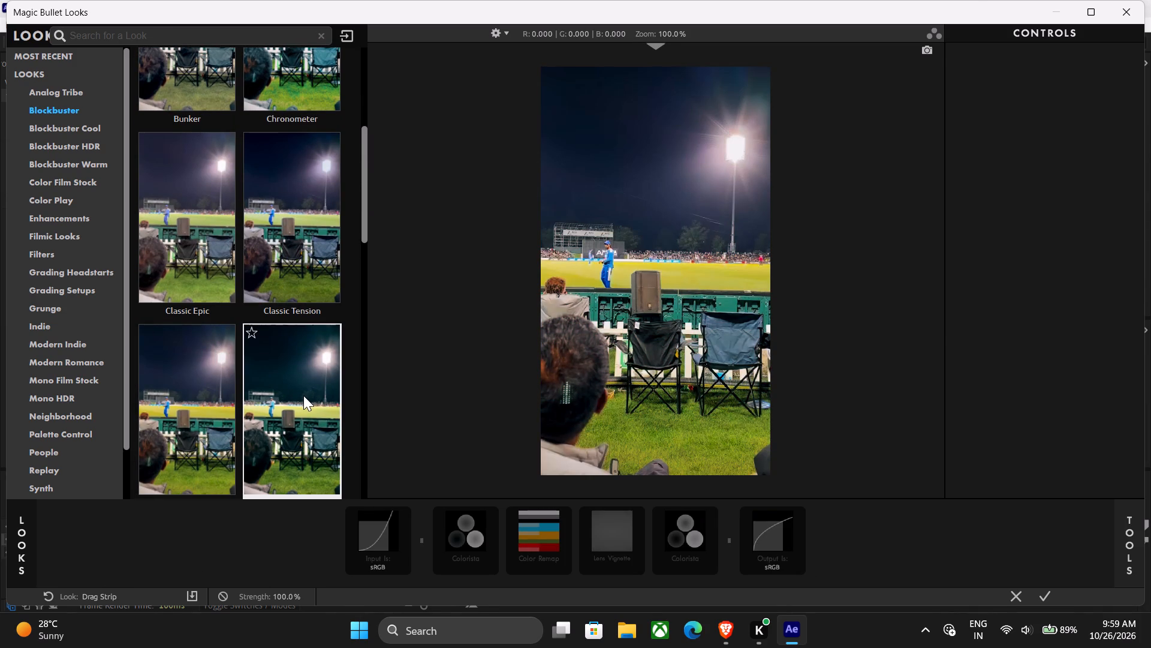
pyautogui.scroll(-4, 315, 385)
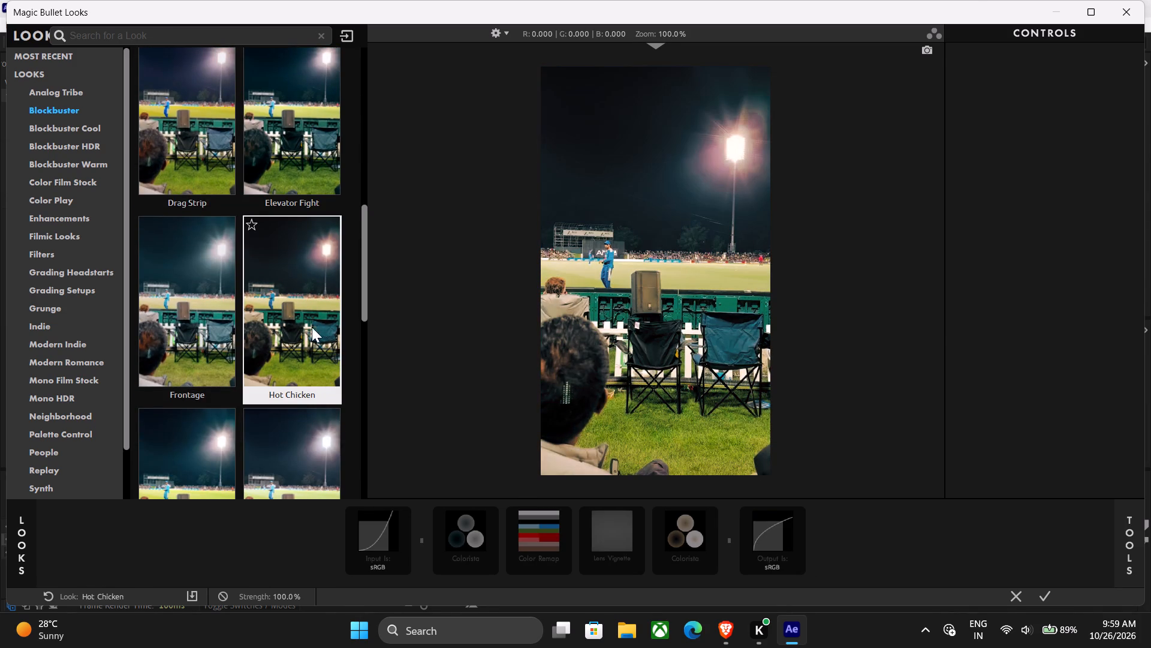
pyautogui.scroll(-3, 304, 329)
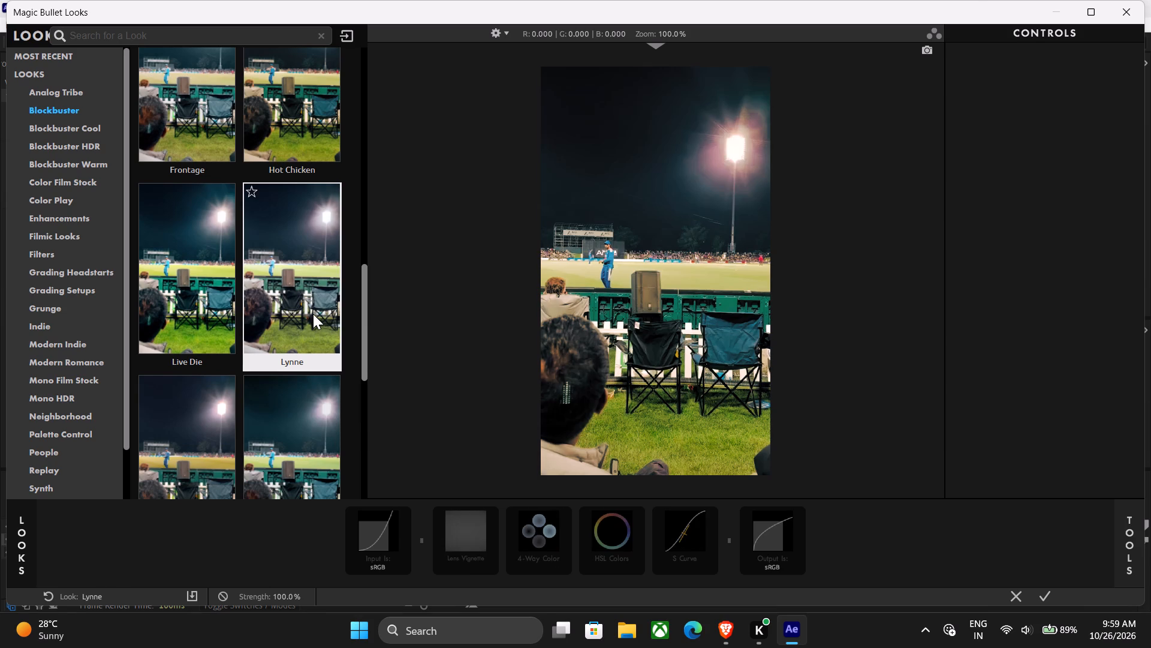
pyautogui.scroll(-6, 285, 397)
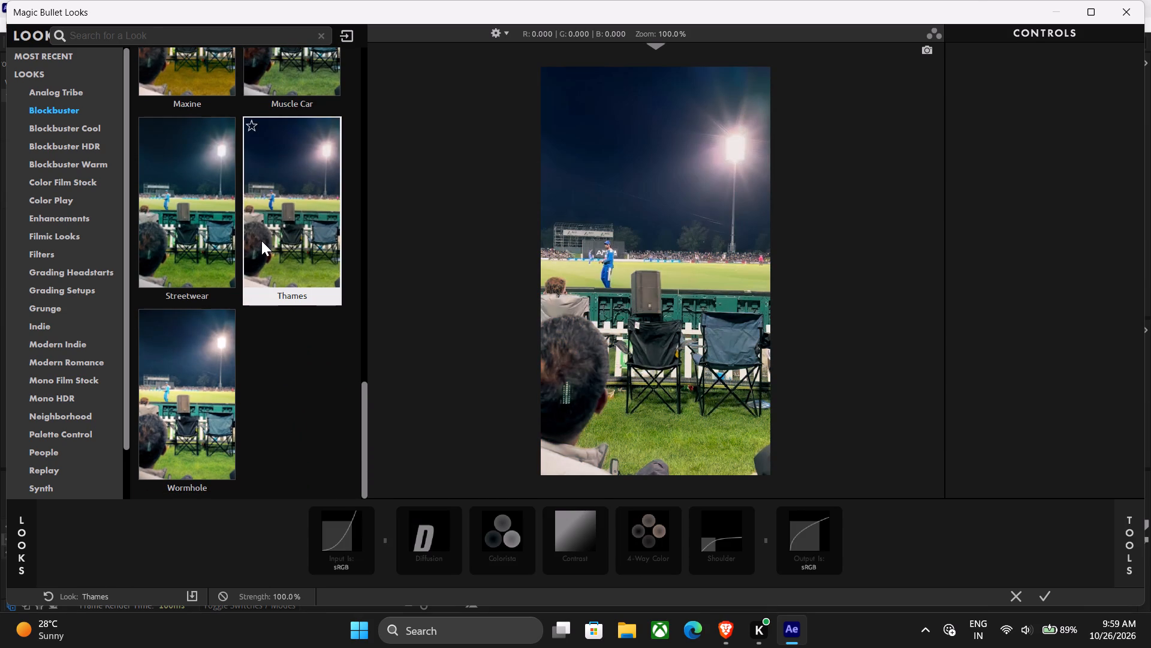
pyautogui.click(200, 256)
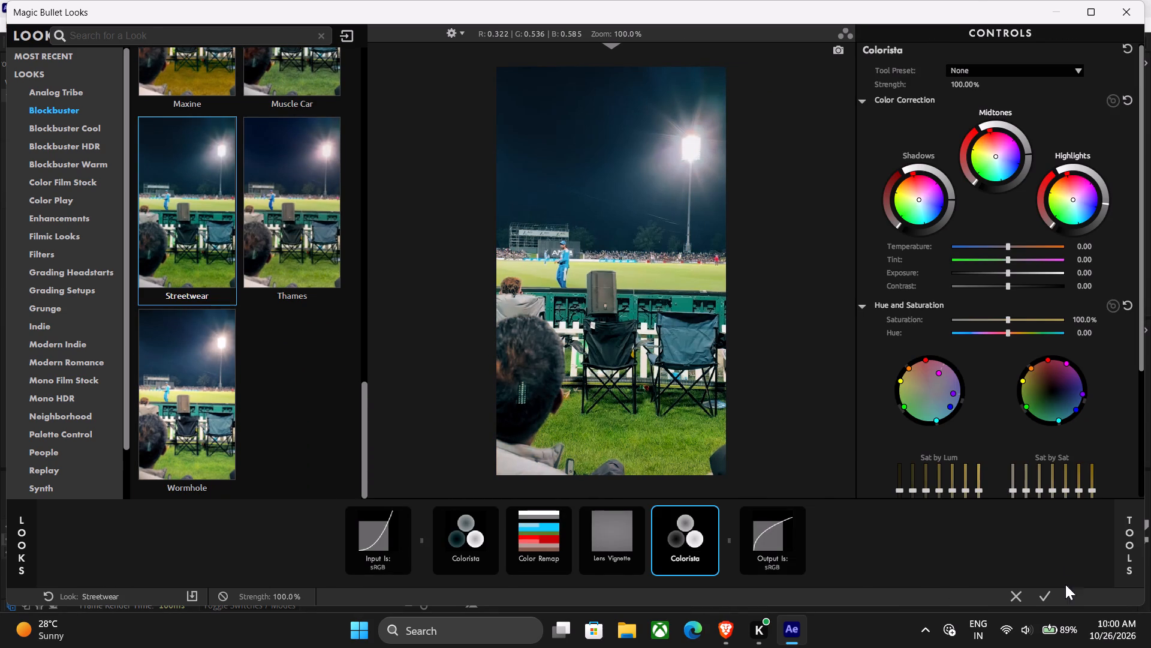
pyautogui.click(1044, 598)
# Check the graded footage at several points along the whole timeline.
pyautogui.click(546, 508)
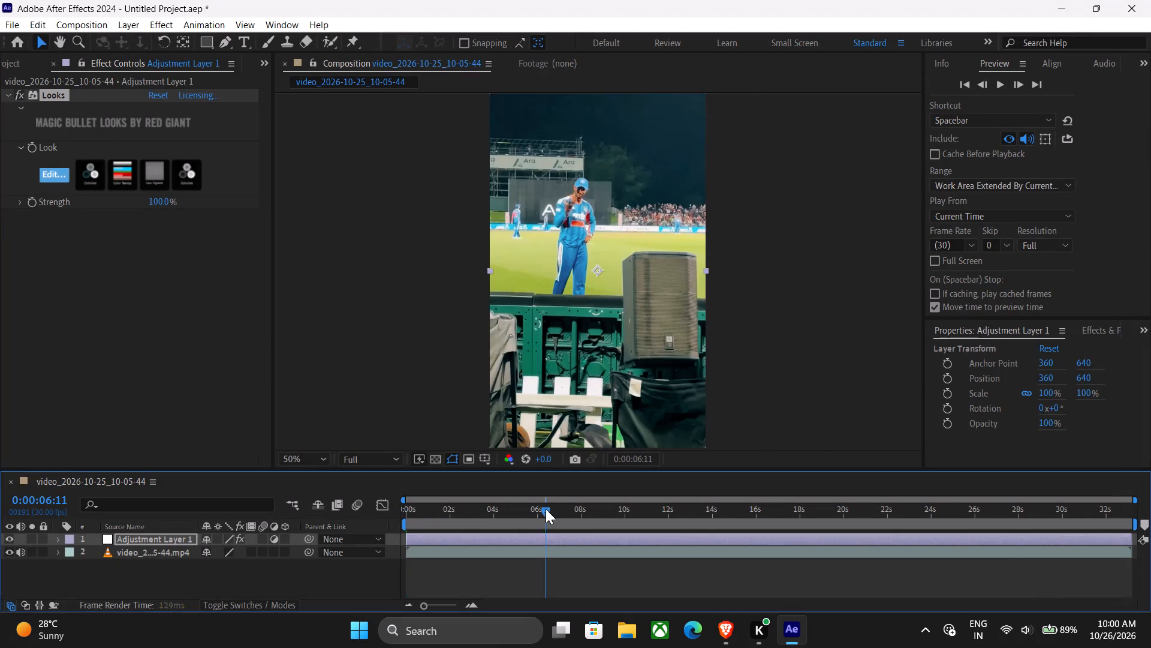
pyautogui.click(614, 508)
pyautogui.click(676, 509)
pyautogui.click(769, 503)
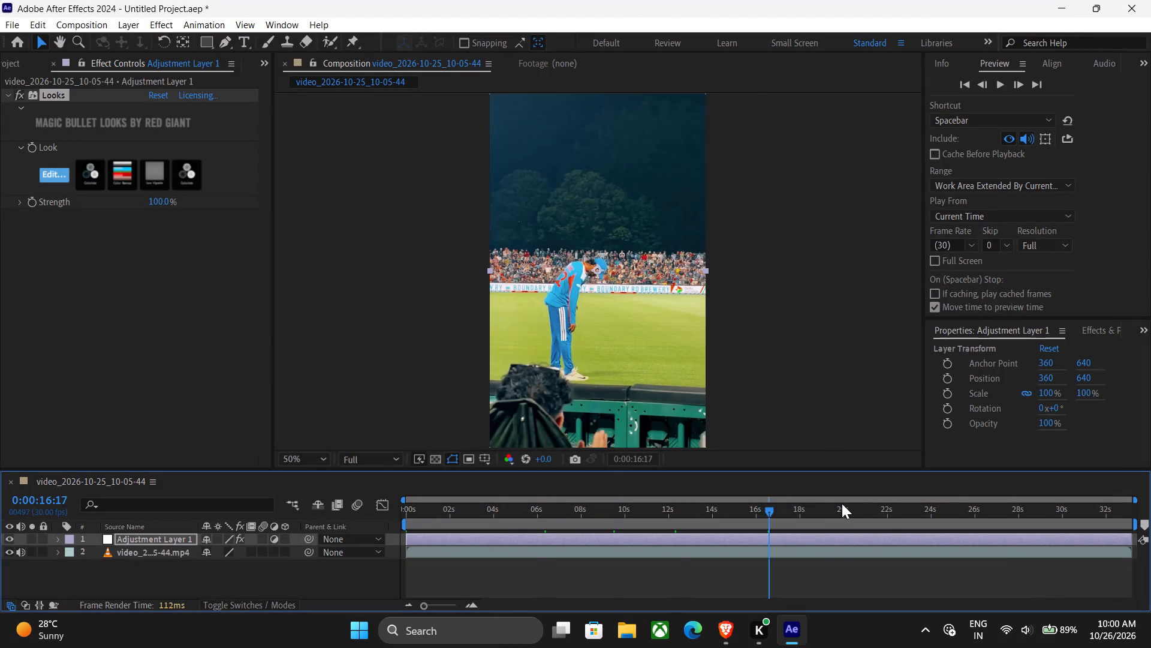
pyautogui.click(842, 503)
pyautogui.click(936, 512)
pyautogui.click(995, 512)
pyautogui.click(1048, 509)
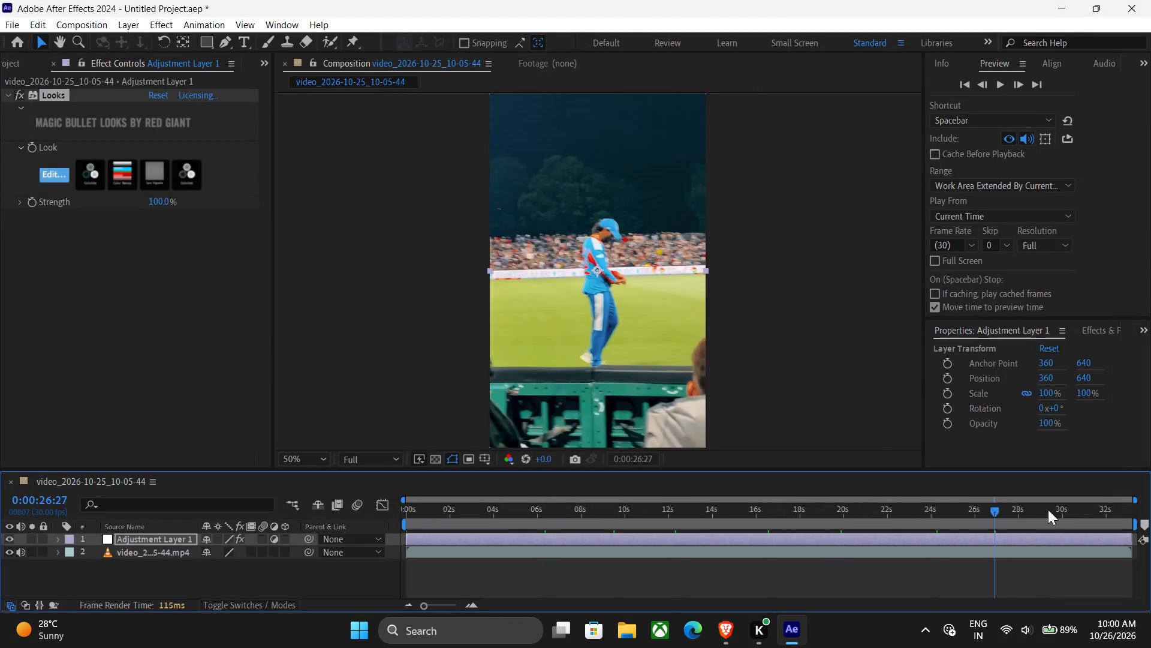
# Reopen the look editor of the adjustment layer's Looks effect.
pyautogui.click(63, 169)
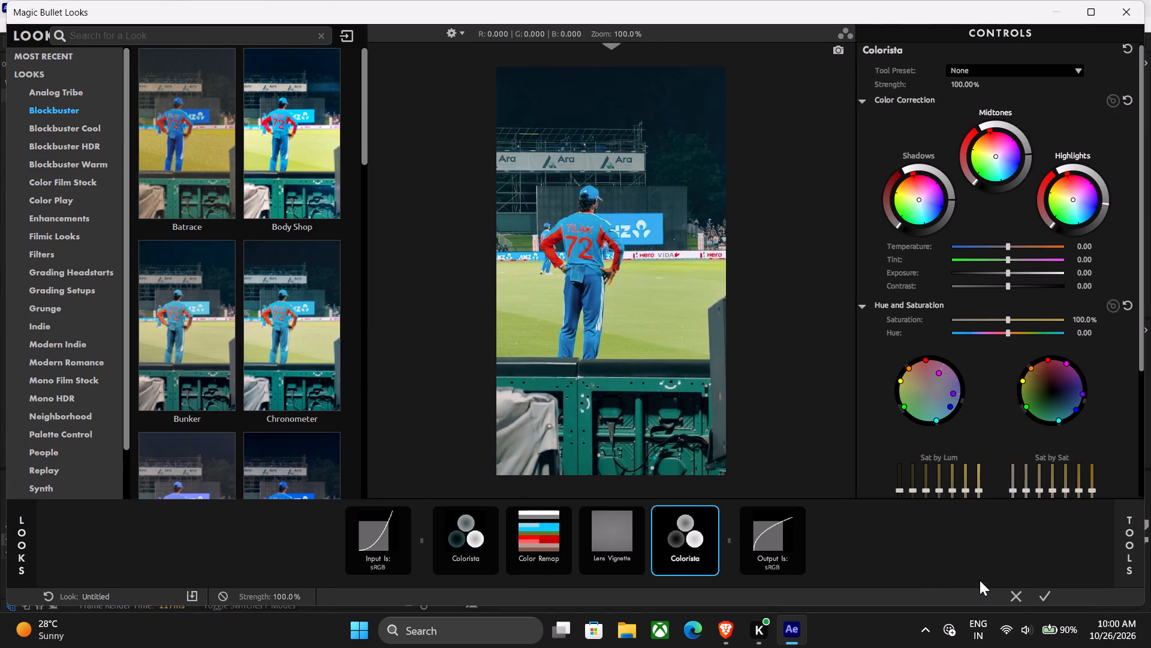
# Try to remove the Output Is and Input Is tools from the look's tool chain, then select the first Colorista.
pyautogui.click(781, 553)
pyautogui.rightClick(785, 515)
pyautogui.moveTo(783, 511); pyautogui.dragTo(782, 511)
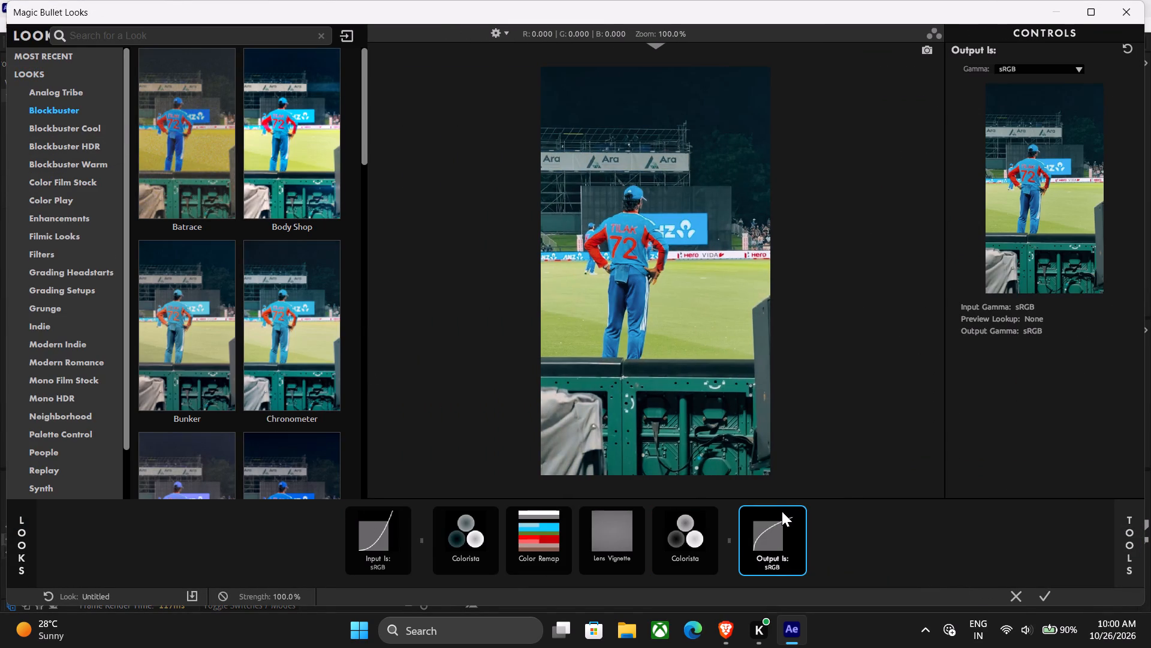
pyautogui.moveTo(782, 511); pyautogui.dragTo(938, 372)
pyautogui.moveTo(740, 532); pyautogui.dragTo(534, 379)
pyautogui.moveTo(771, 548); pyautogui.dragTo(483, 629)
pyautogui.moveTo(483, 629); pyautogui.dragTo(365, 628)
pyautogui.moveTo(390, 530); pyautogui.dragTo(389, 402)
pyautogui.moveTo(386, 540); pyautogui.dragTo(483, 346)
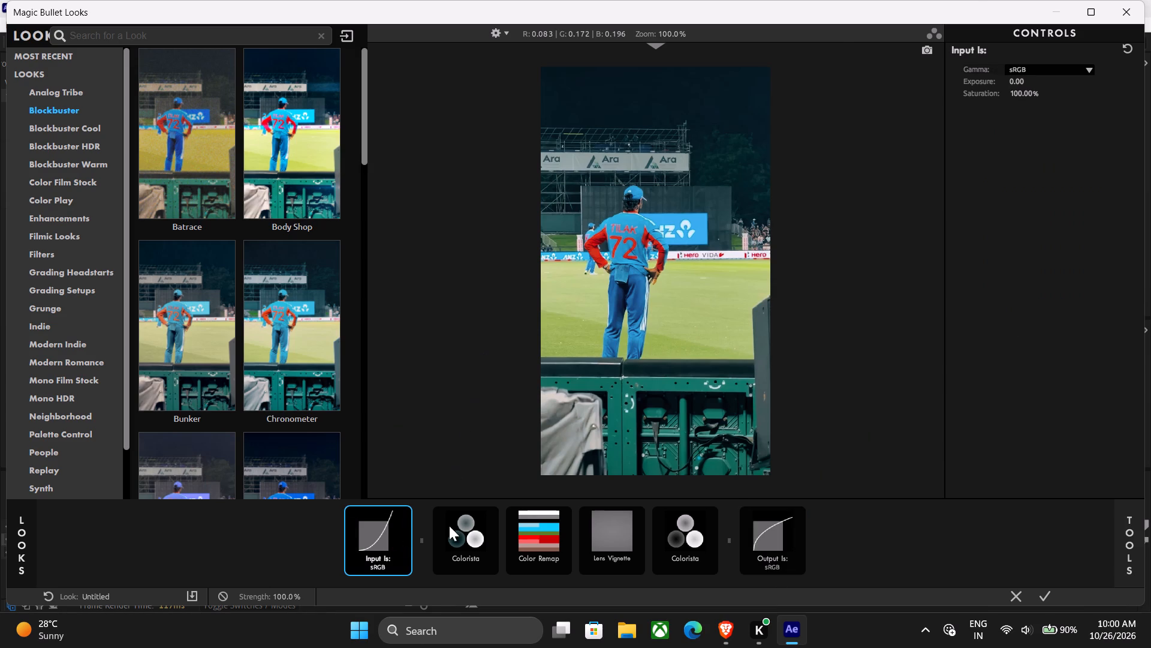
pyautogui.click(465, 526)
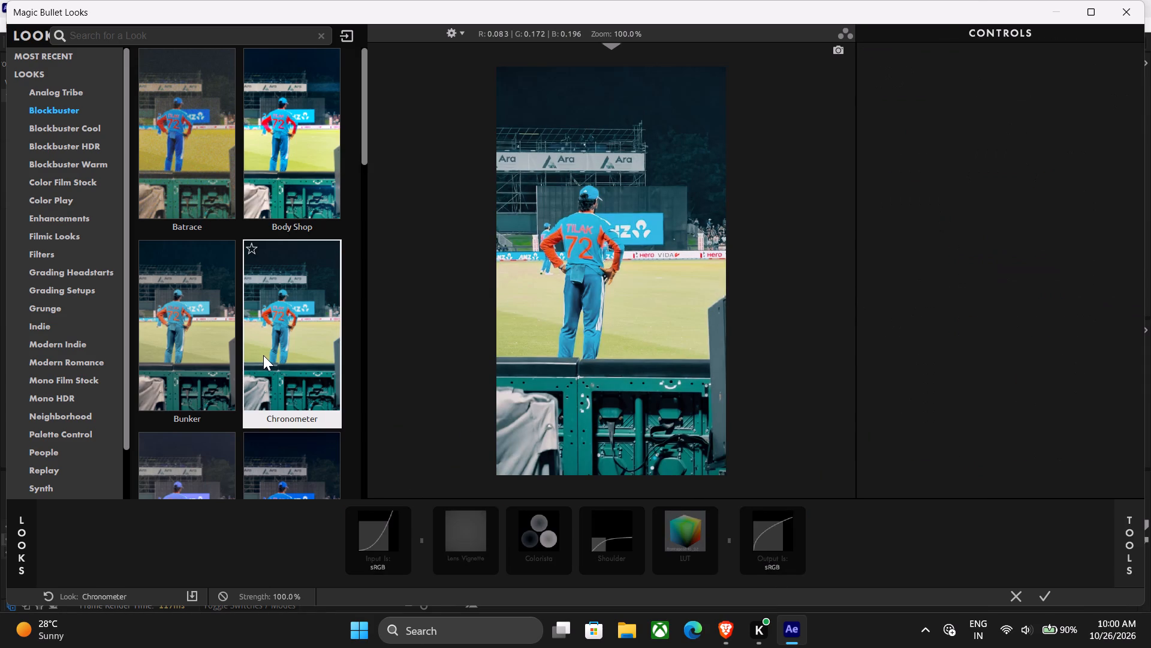
# Replace the current look with Tennis Court from the Analog Tribe category and apply it.
pyautogui.scroll(-8, 263, 355)
pyautogui.scroll(11, 249, 340)
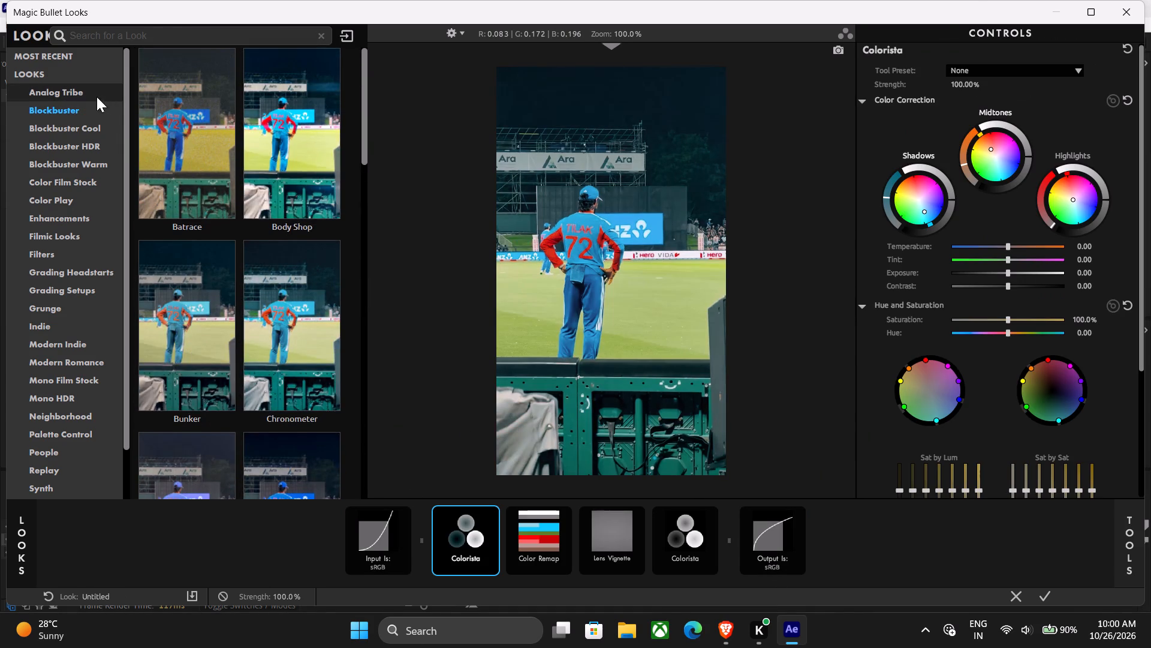
pyautogui.click(92, 95)
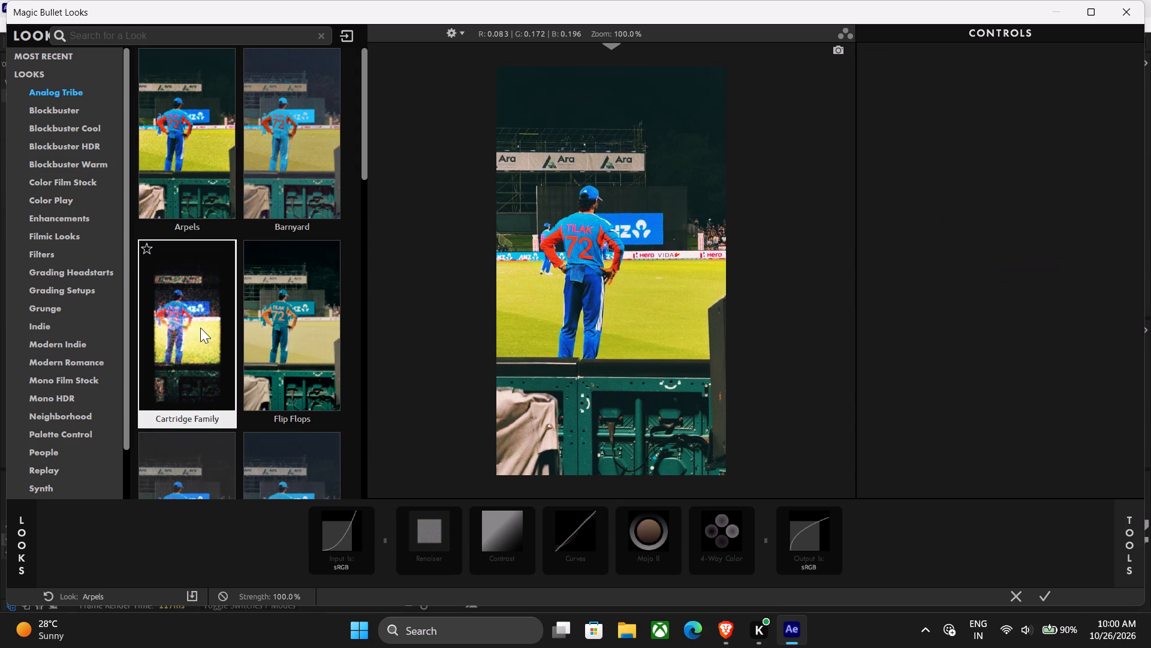
pyautogui.scroll(-12, 201, 331)
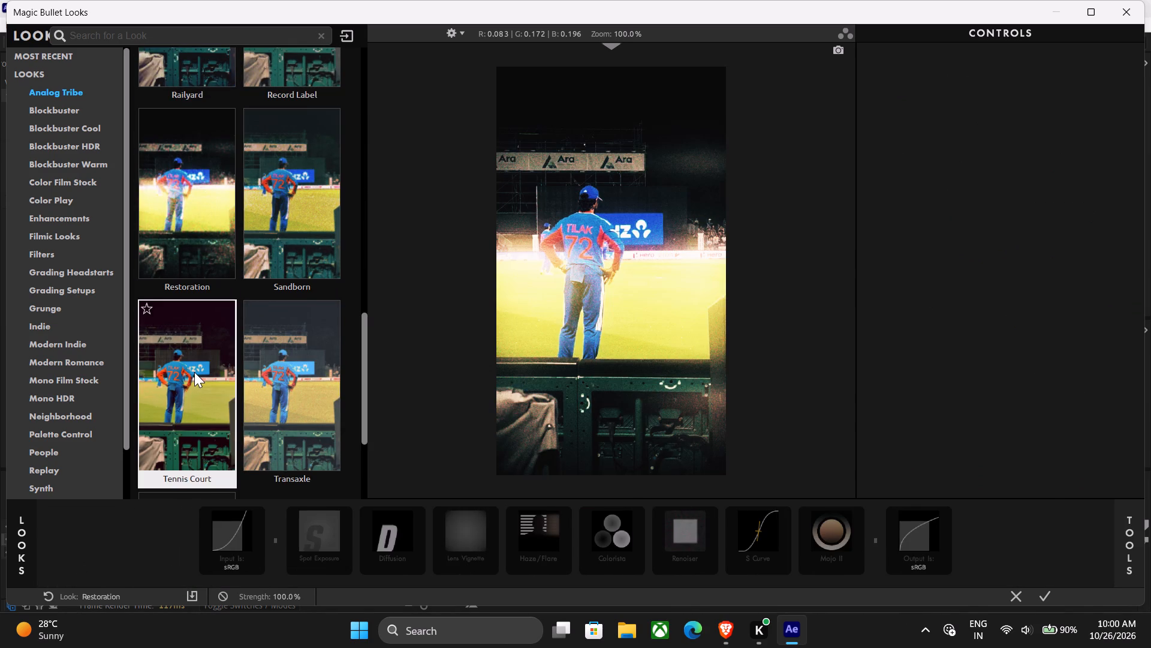
pyautogui.scroll(-5, 195, 372)
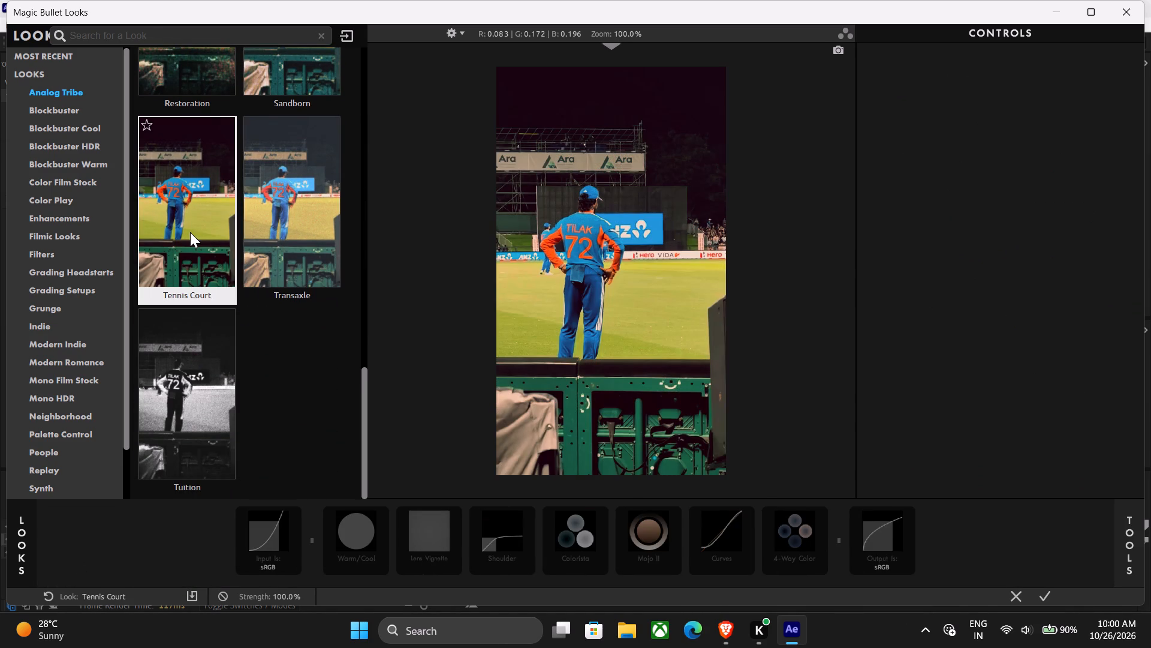
pyautogui.click(179, 261)
pyautogui.click(1044, 598)
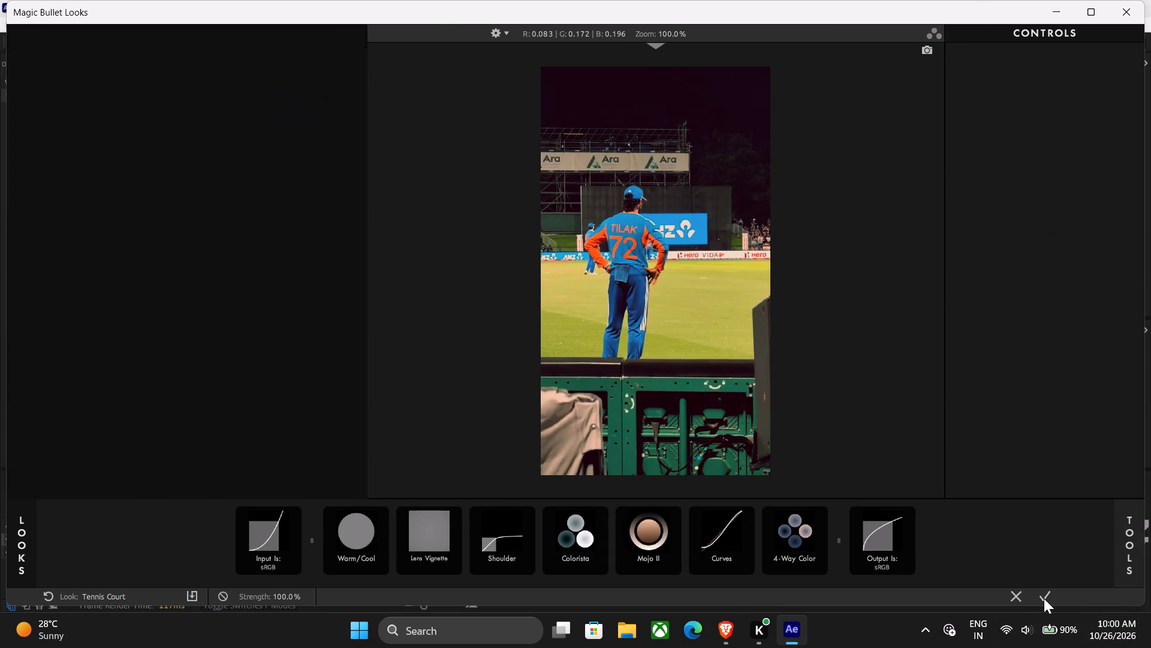
# Check the new grade on frames across the timeline, up to about 28 seconds.
pyautogui.click(533, 514)
pyautogui.click(581, 509)
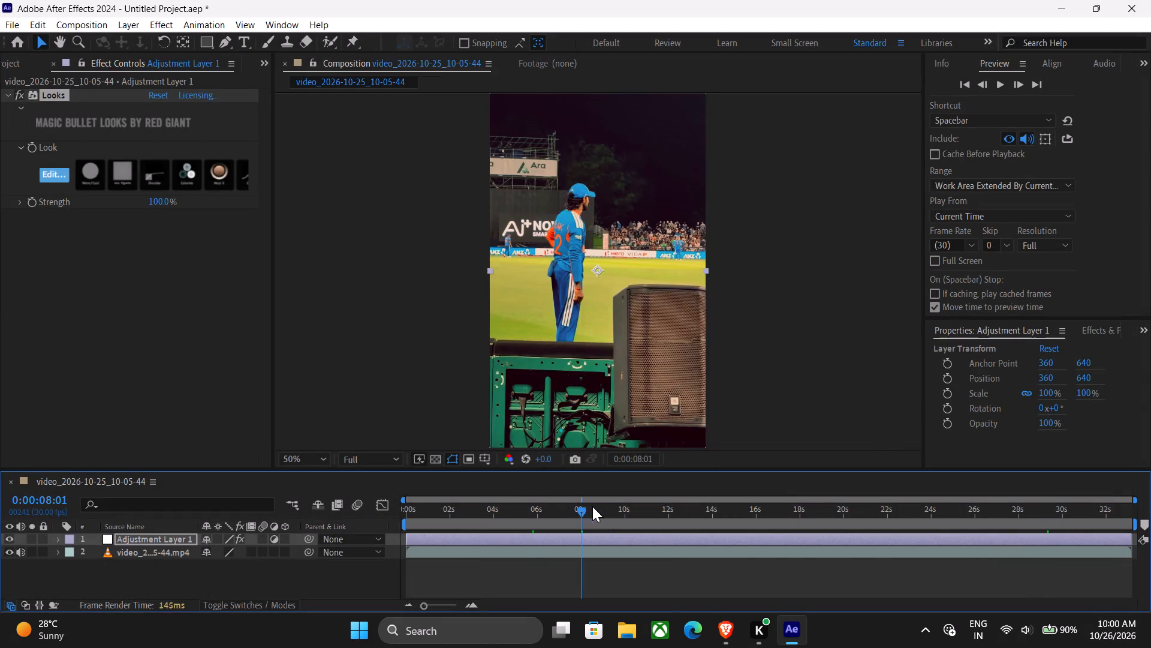
pyautogui.click(610, 506)
pyautogui.click(655, 513)
pyautogui.click(737, 514)
pyautogui.click(802, 514)
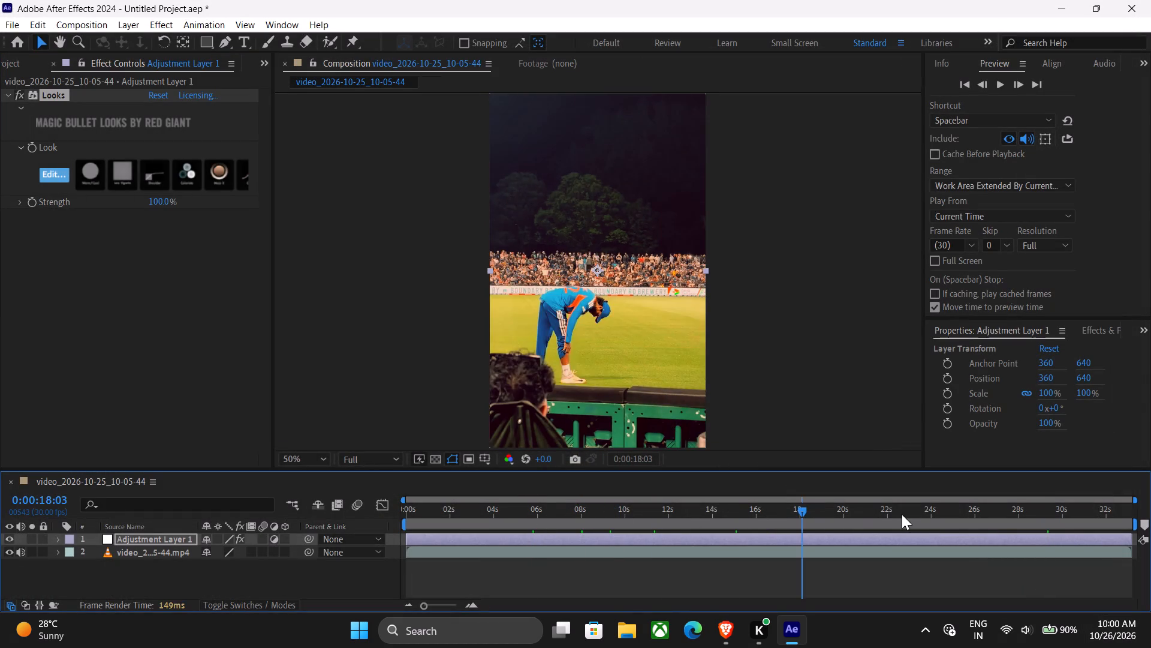
pyautogui.click(902, 514)
pyautogui.click(961, 514)
pyautogui.click(1019, 513)
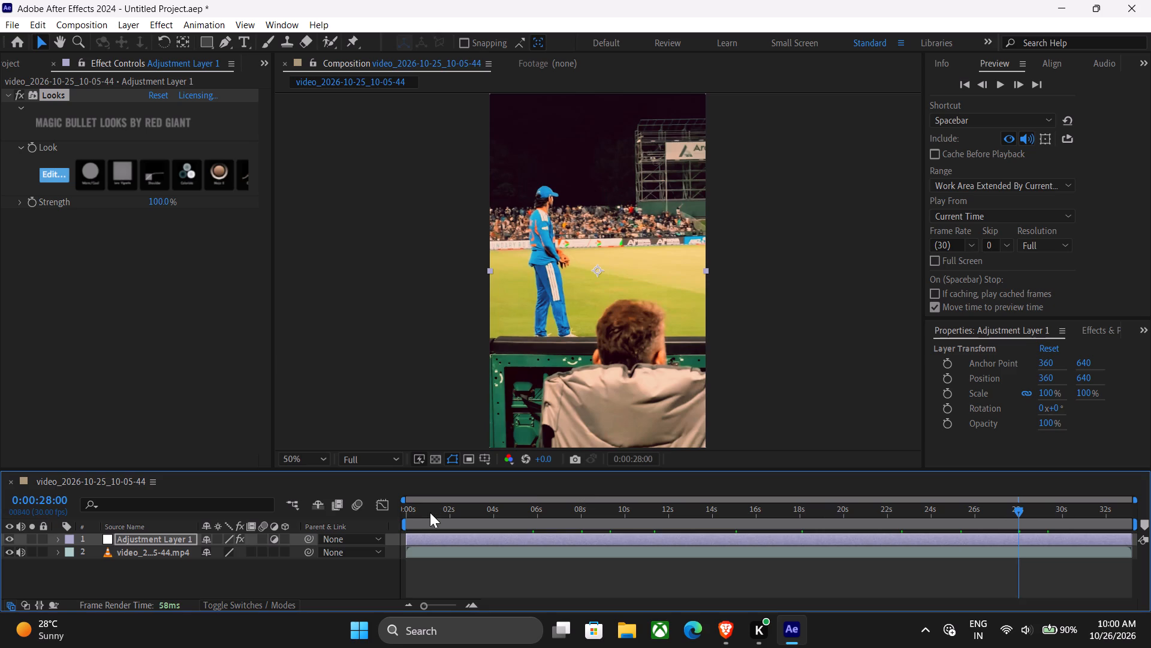
# Return to the start of the composition and play back the graded video.
pyautogui.moveTo(426, 509); pyautogui.dragTo(285, 509)
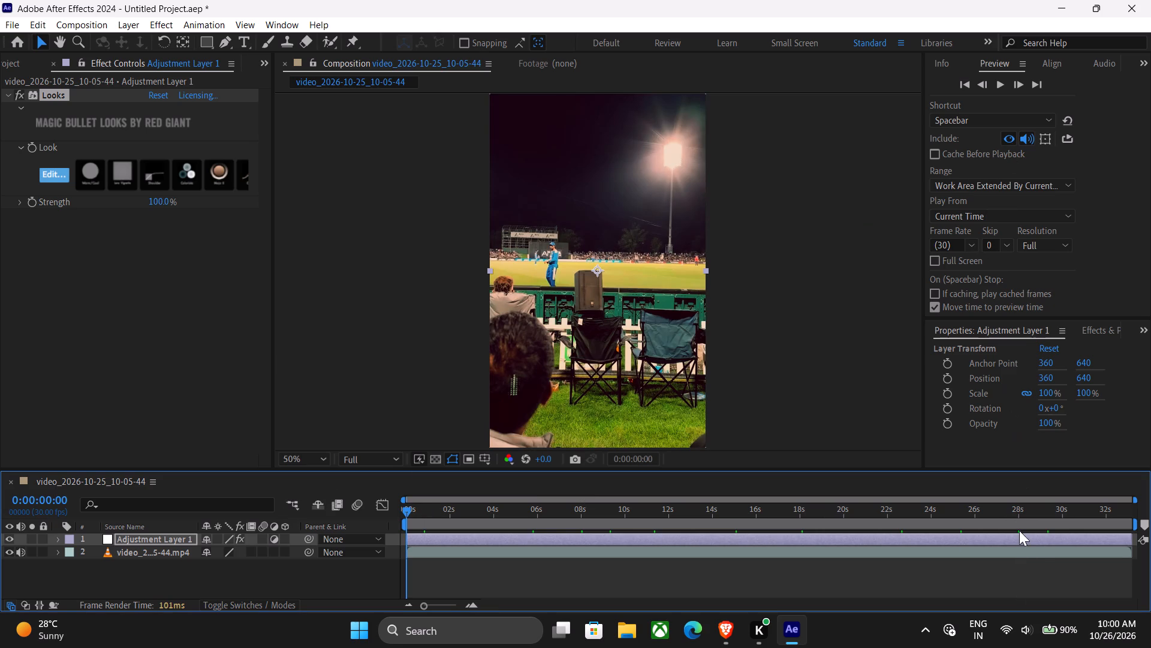
pyautogui.click(999, 83)
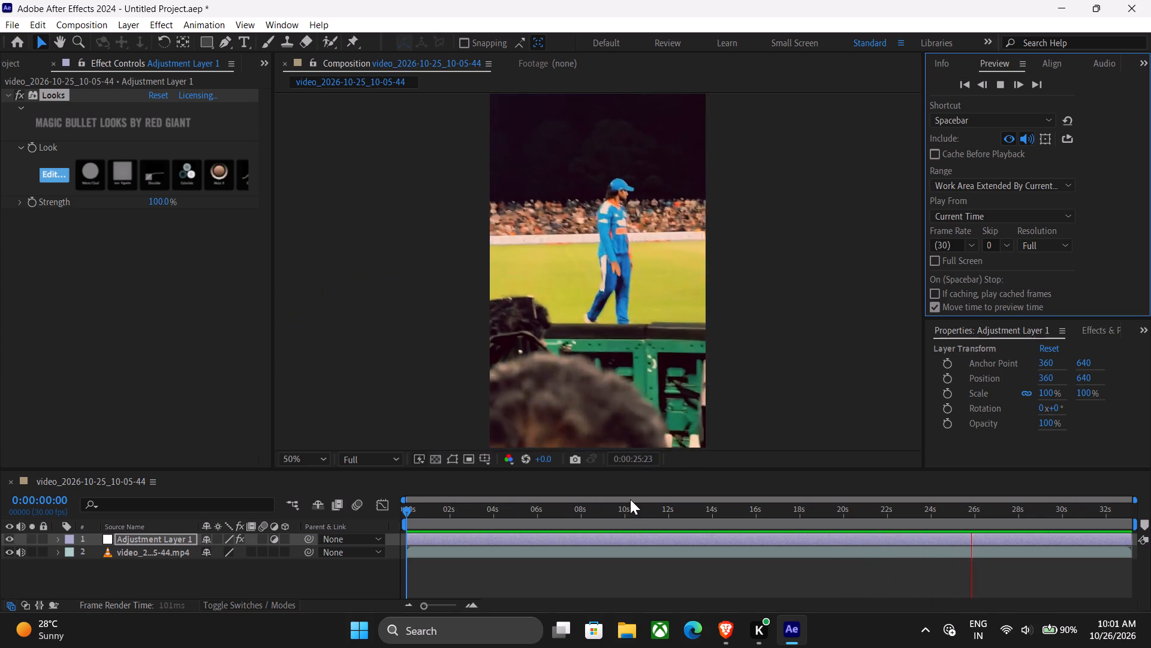
pyautogui.click(516, 506)
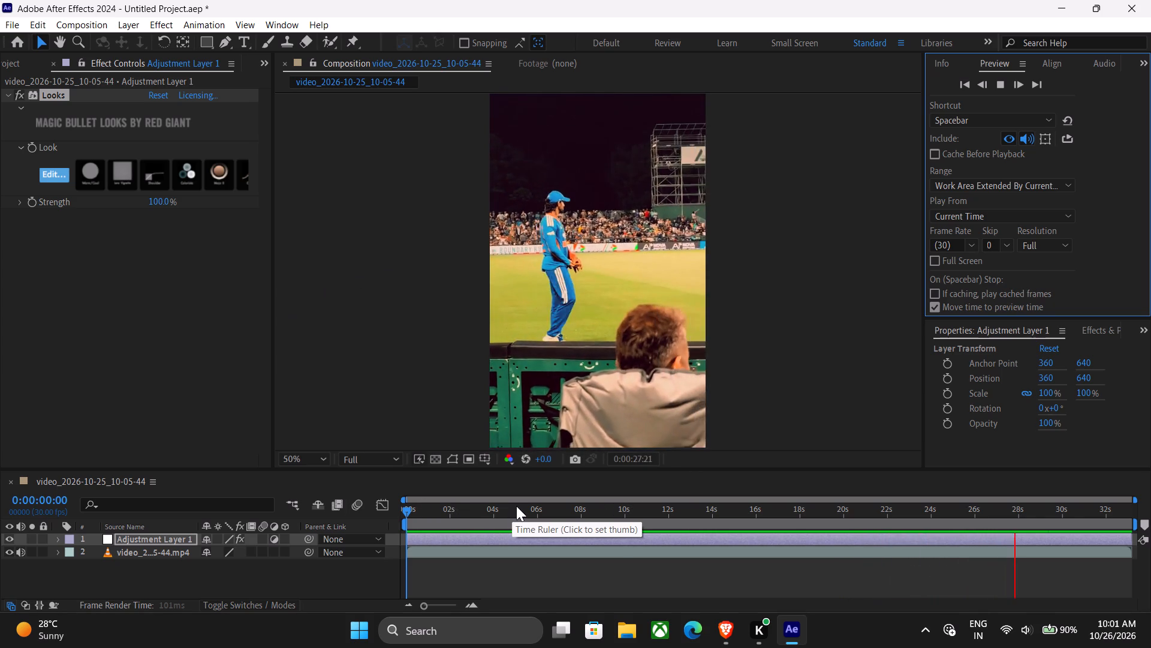
# Check the grade on several frames of the timeline and closely examine the player at 12 seconds.
pyautogui.moveTo(559, 505); pyautogui.dragTo(570, 505)
pyautogui.moveTo(595, 505); pyautogui.dragTo(535, 506)
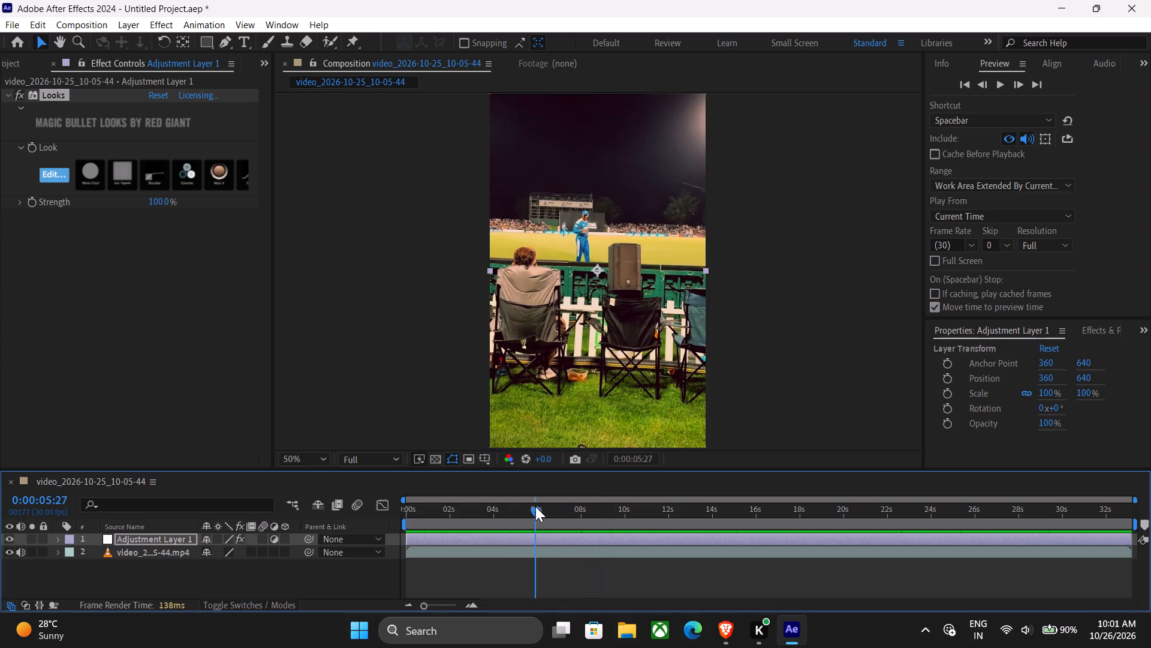
pyautogui.moveTo(535, 506); pyautogui.dragTo(562, 506)
pyautogui.moveTo(574, 506); pyautogui.dragTo(668, 502)
pyautogui.scroll(1, 601, 265)
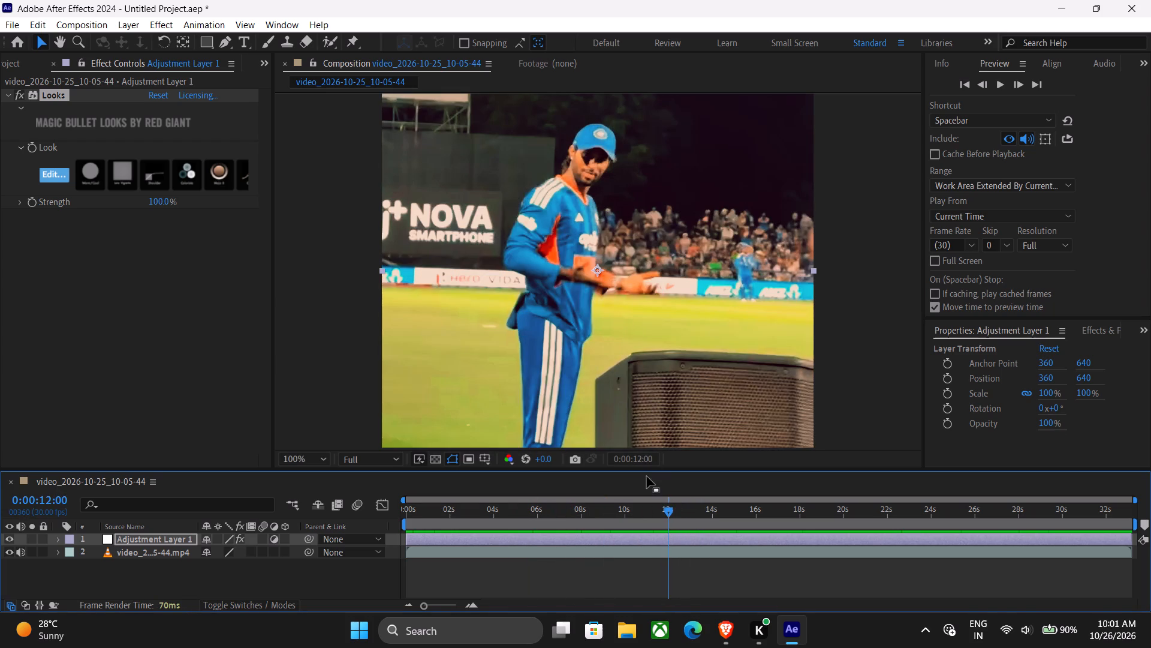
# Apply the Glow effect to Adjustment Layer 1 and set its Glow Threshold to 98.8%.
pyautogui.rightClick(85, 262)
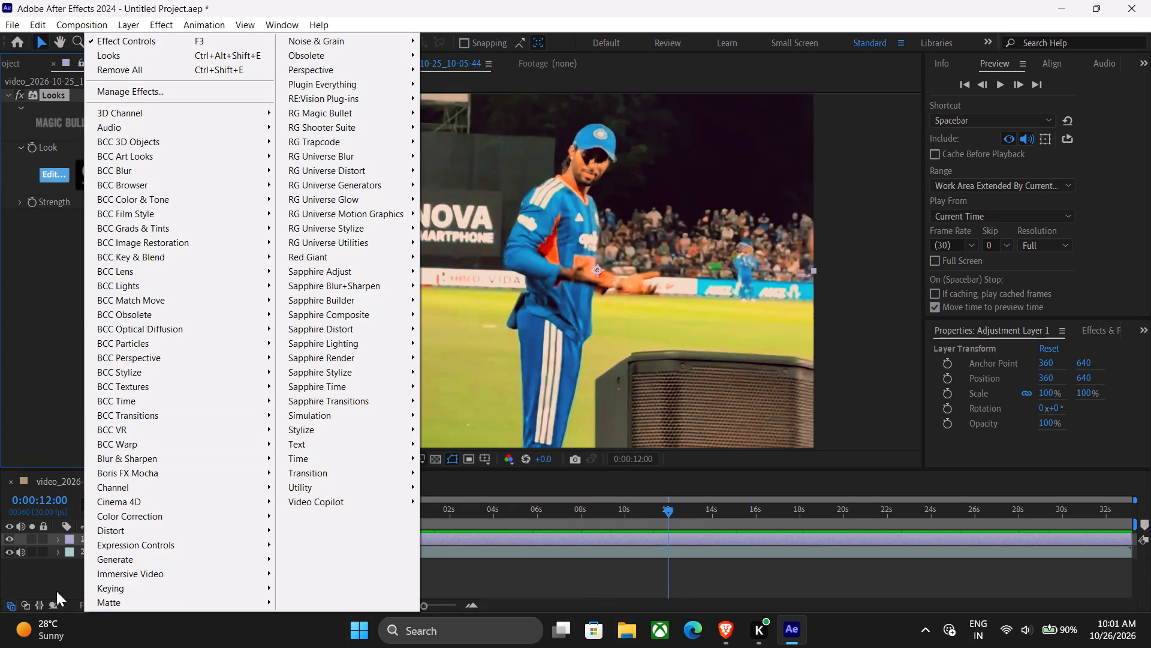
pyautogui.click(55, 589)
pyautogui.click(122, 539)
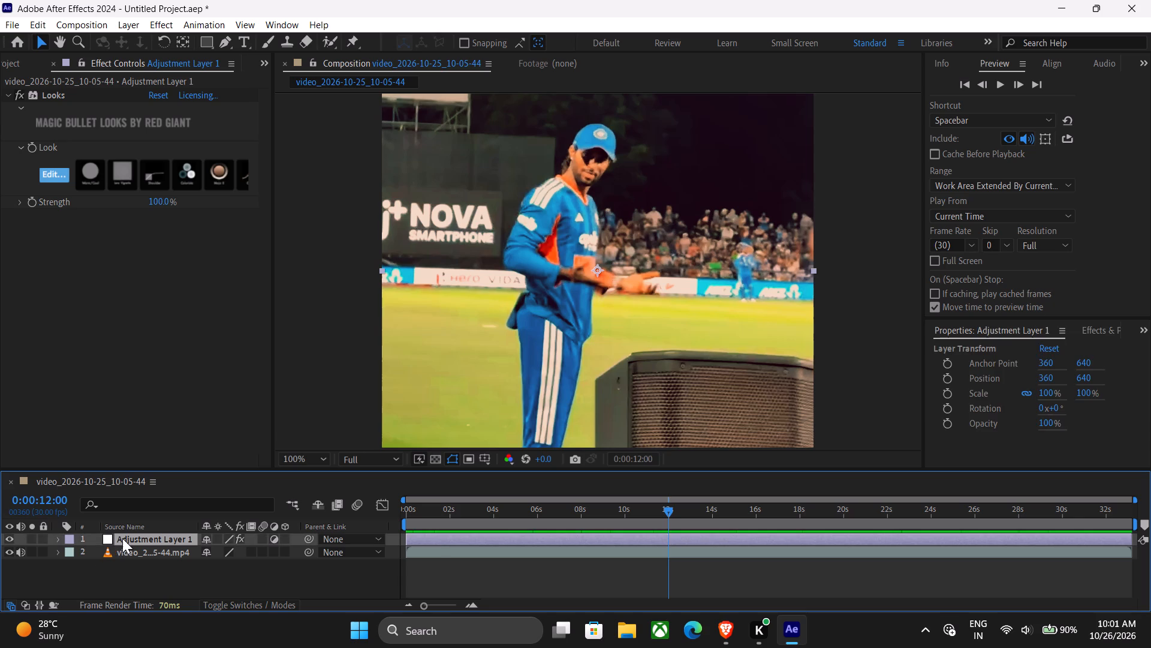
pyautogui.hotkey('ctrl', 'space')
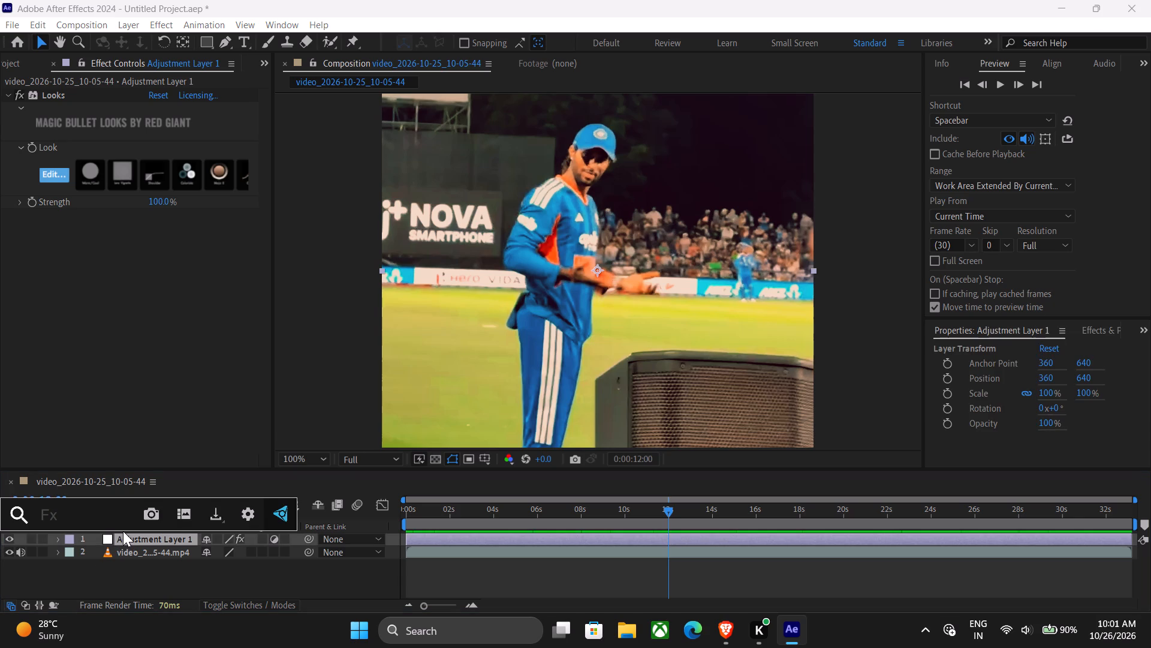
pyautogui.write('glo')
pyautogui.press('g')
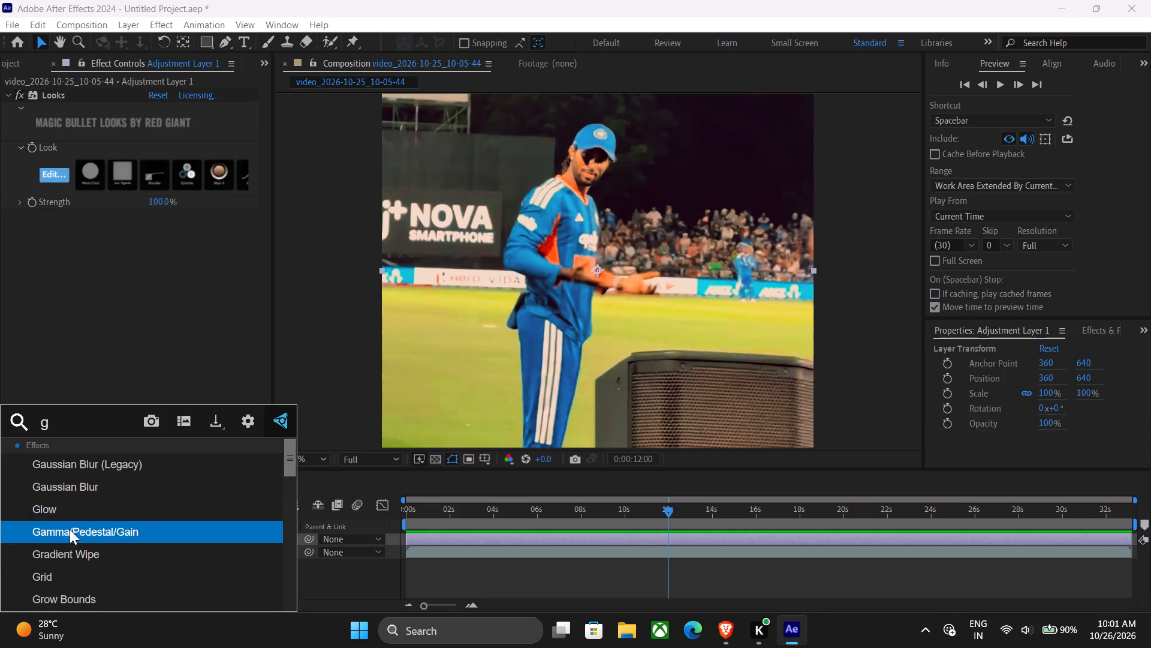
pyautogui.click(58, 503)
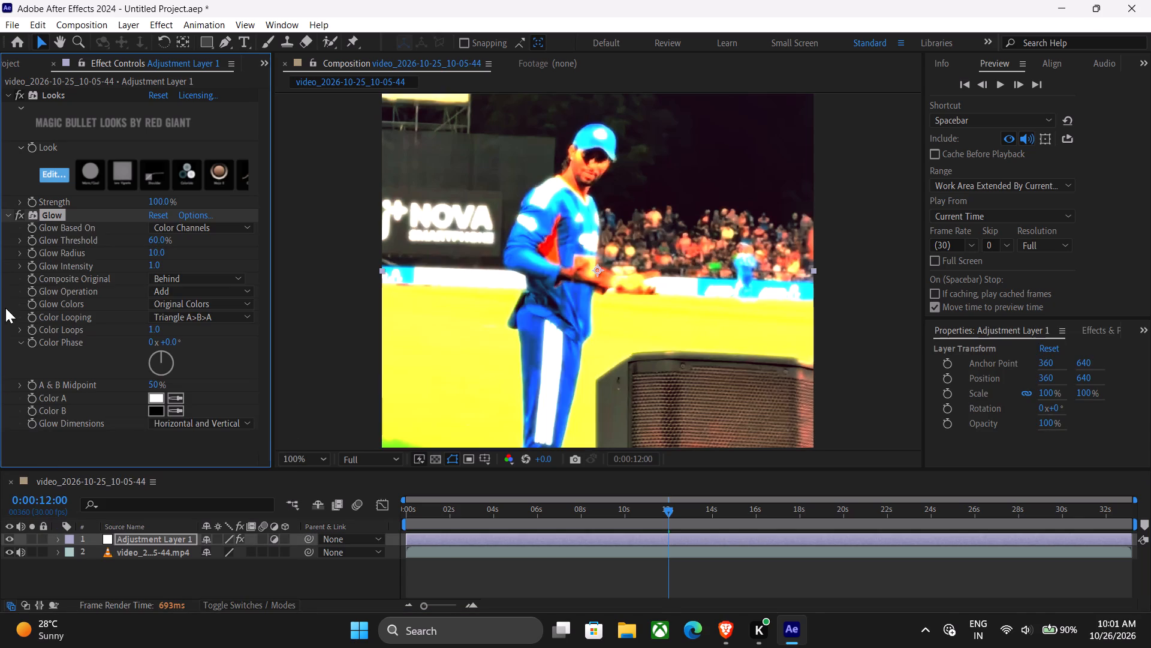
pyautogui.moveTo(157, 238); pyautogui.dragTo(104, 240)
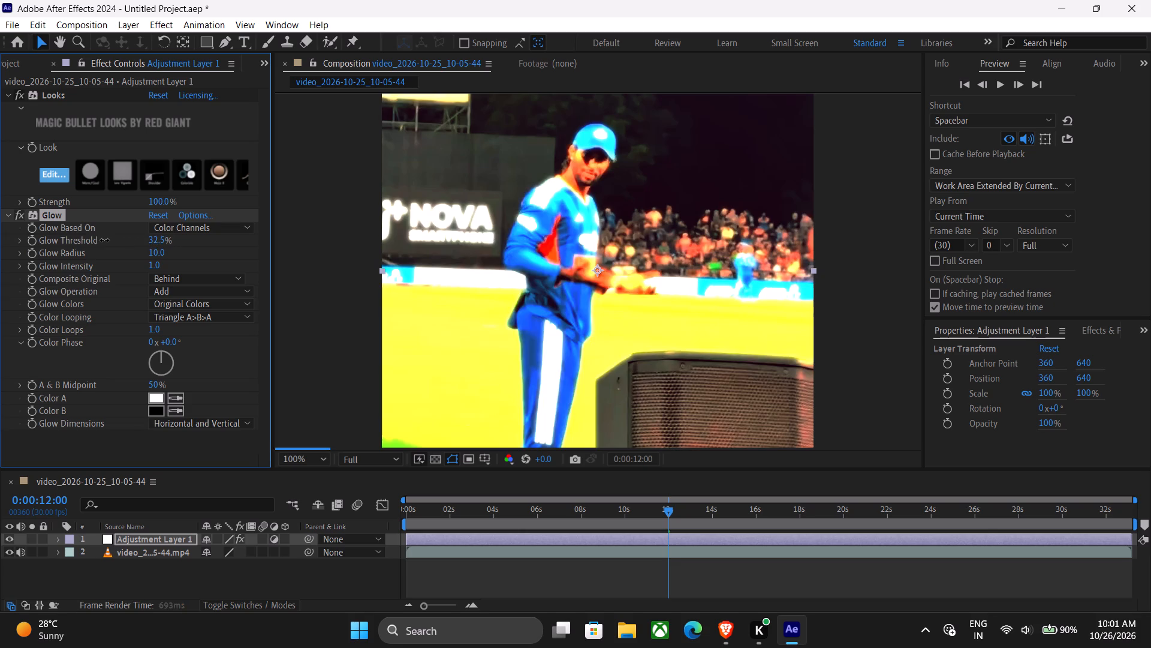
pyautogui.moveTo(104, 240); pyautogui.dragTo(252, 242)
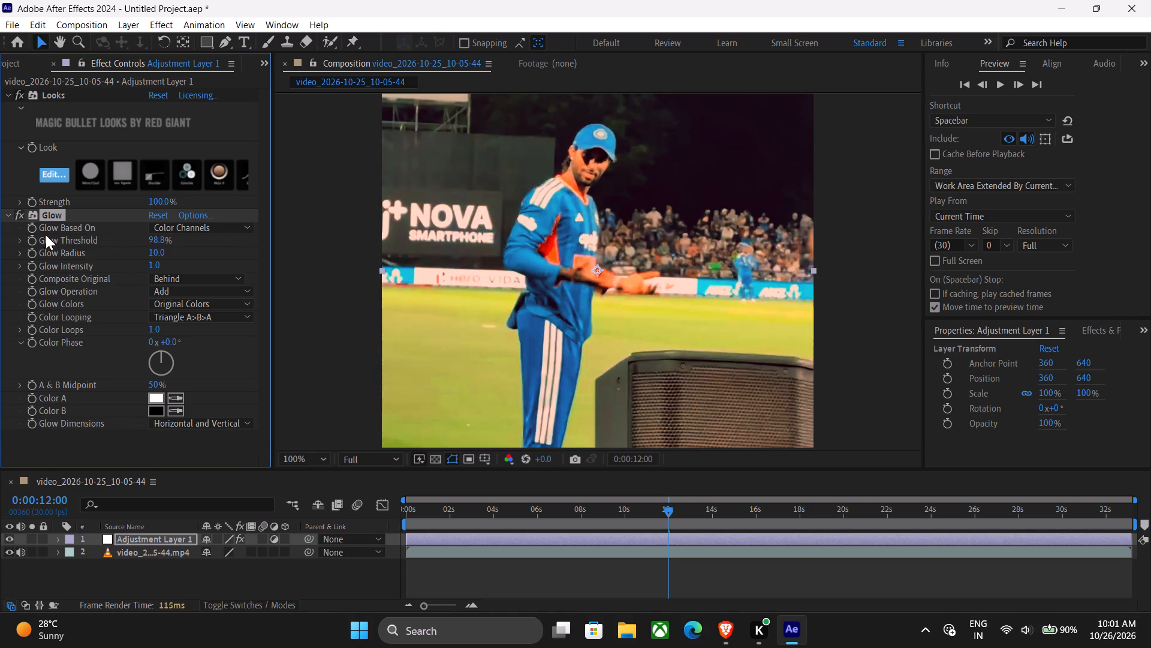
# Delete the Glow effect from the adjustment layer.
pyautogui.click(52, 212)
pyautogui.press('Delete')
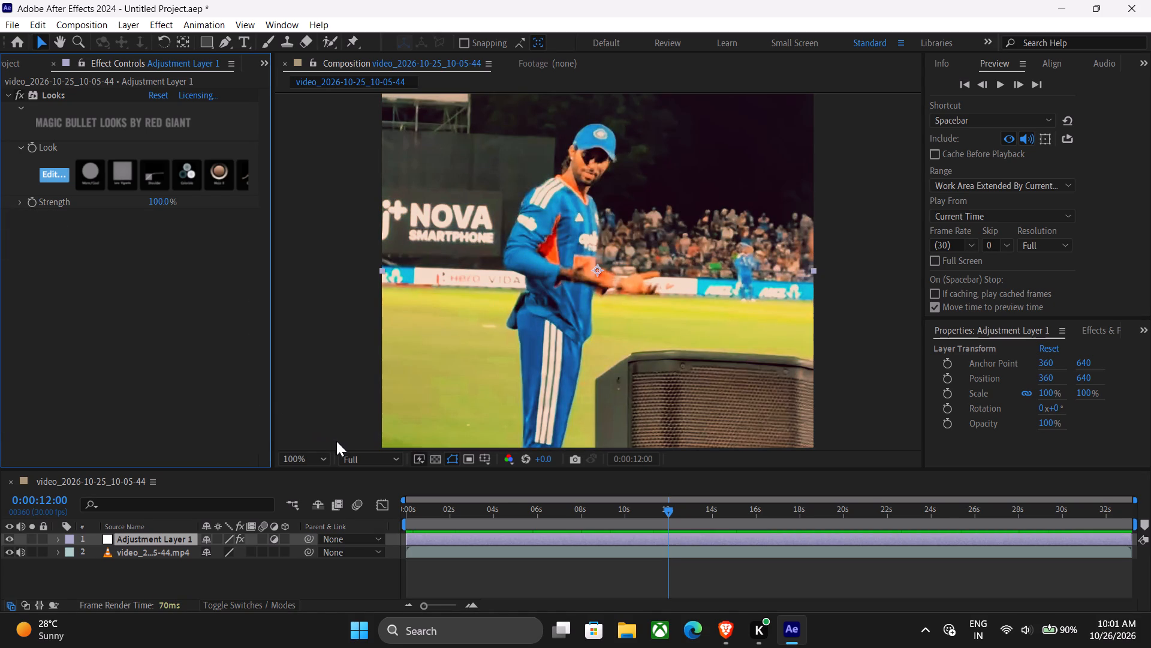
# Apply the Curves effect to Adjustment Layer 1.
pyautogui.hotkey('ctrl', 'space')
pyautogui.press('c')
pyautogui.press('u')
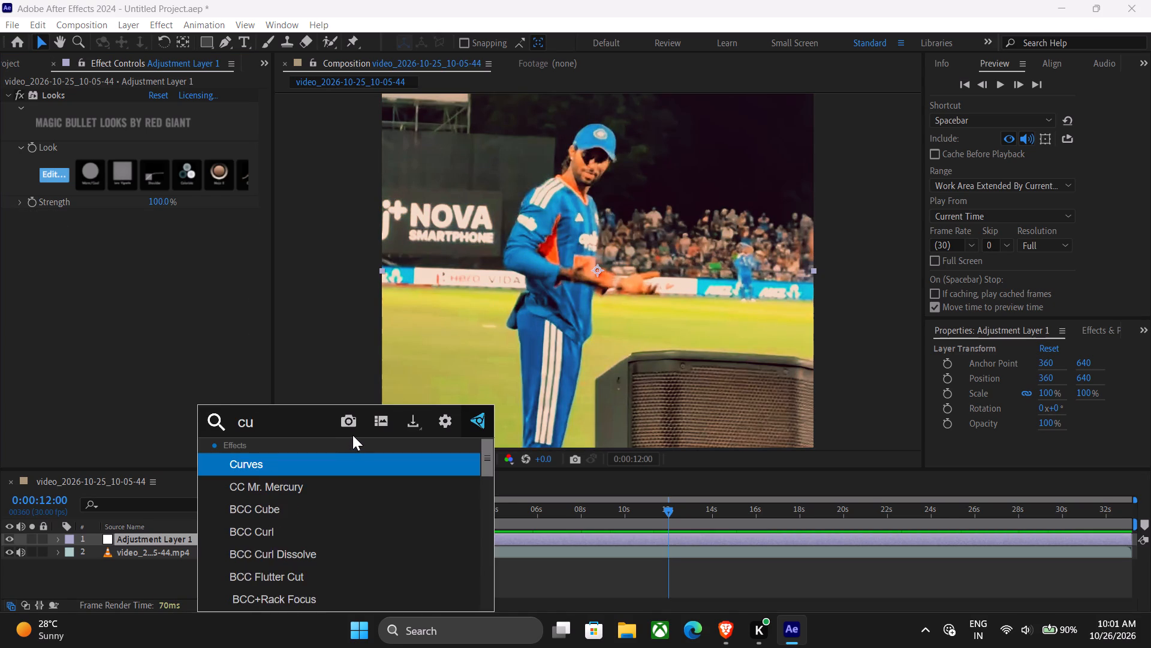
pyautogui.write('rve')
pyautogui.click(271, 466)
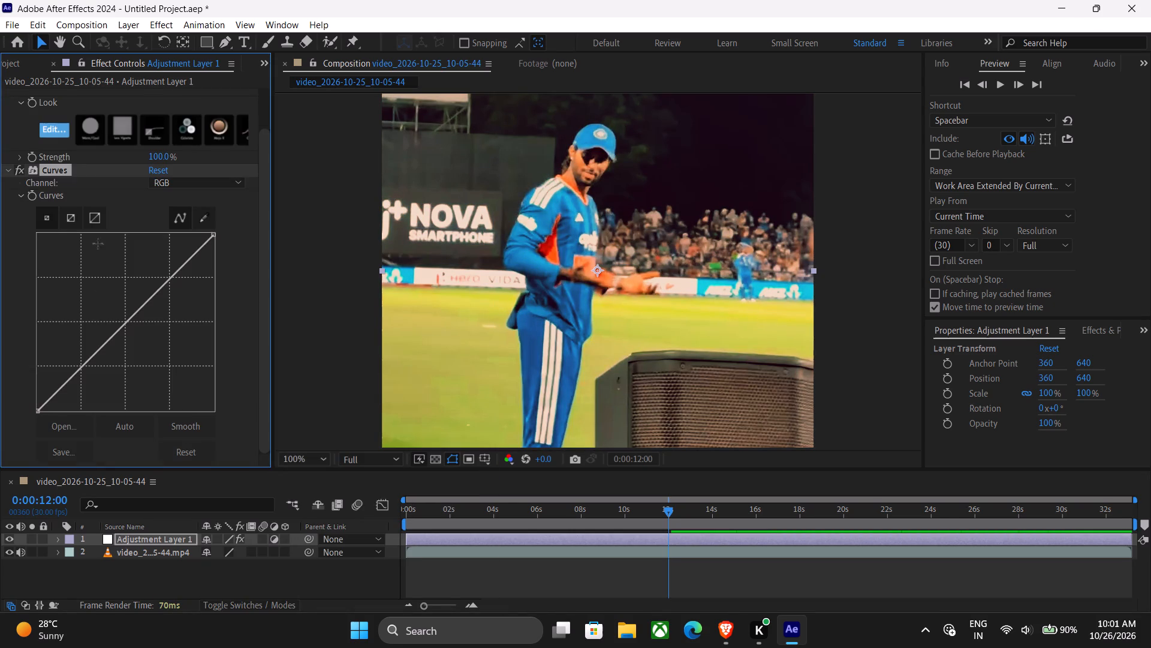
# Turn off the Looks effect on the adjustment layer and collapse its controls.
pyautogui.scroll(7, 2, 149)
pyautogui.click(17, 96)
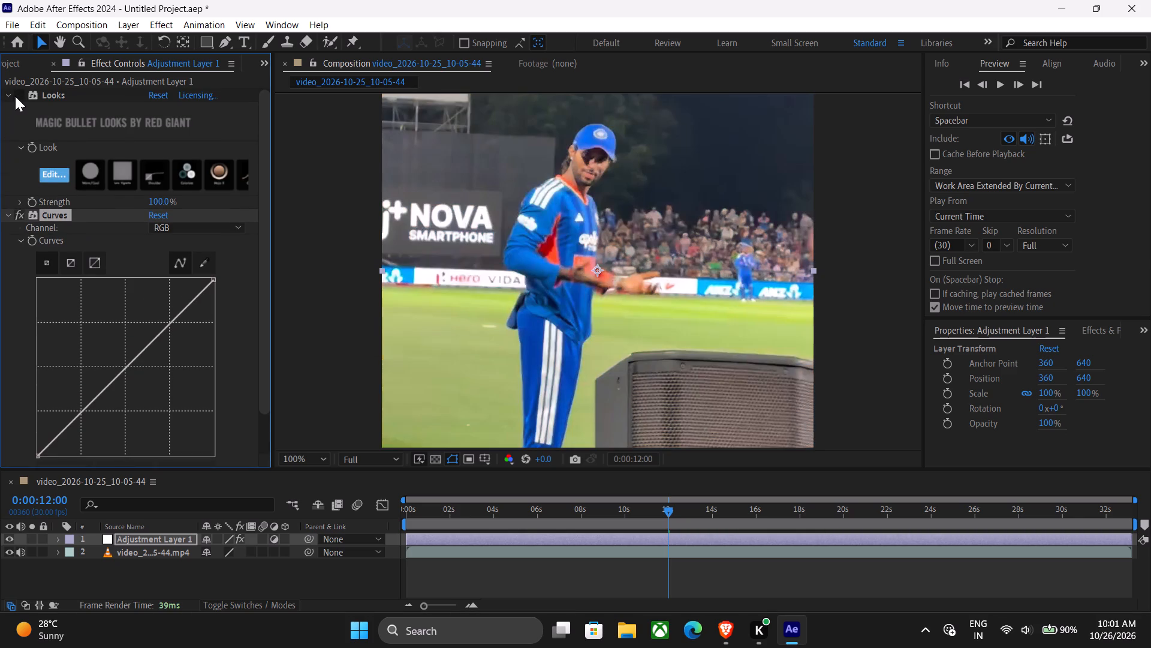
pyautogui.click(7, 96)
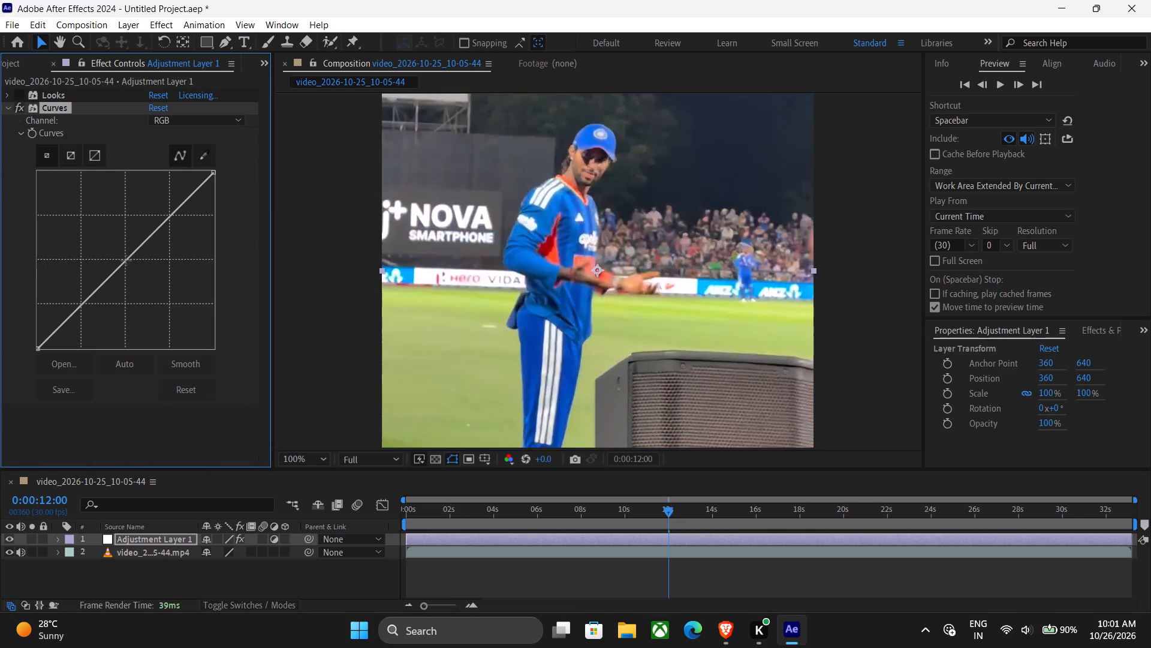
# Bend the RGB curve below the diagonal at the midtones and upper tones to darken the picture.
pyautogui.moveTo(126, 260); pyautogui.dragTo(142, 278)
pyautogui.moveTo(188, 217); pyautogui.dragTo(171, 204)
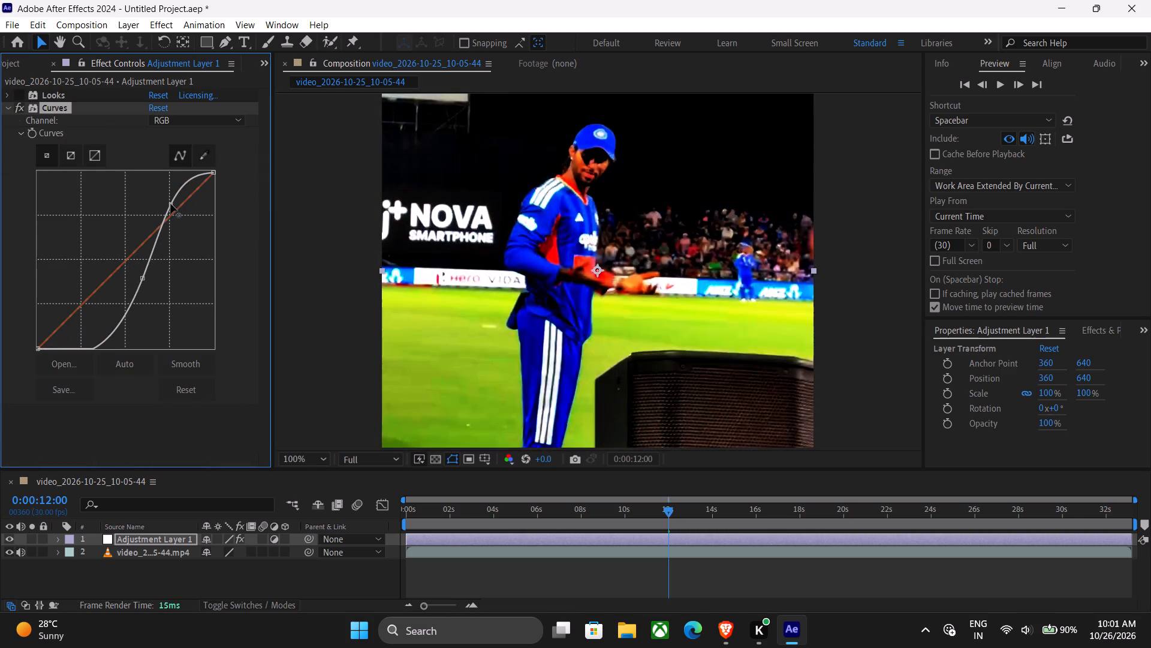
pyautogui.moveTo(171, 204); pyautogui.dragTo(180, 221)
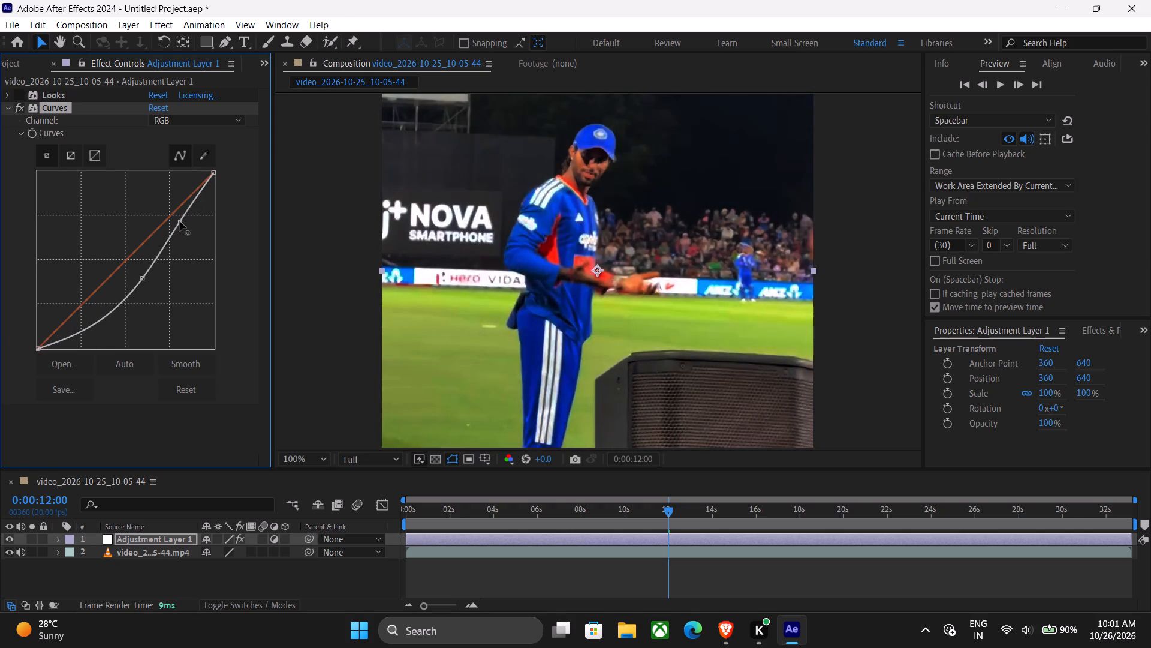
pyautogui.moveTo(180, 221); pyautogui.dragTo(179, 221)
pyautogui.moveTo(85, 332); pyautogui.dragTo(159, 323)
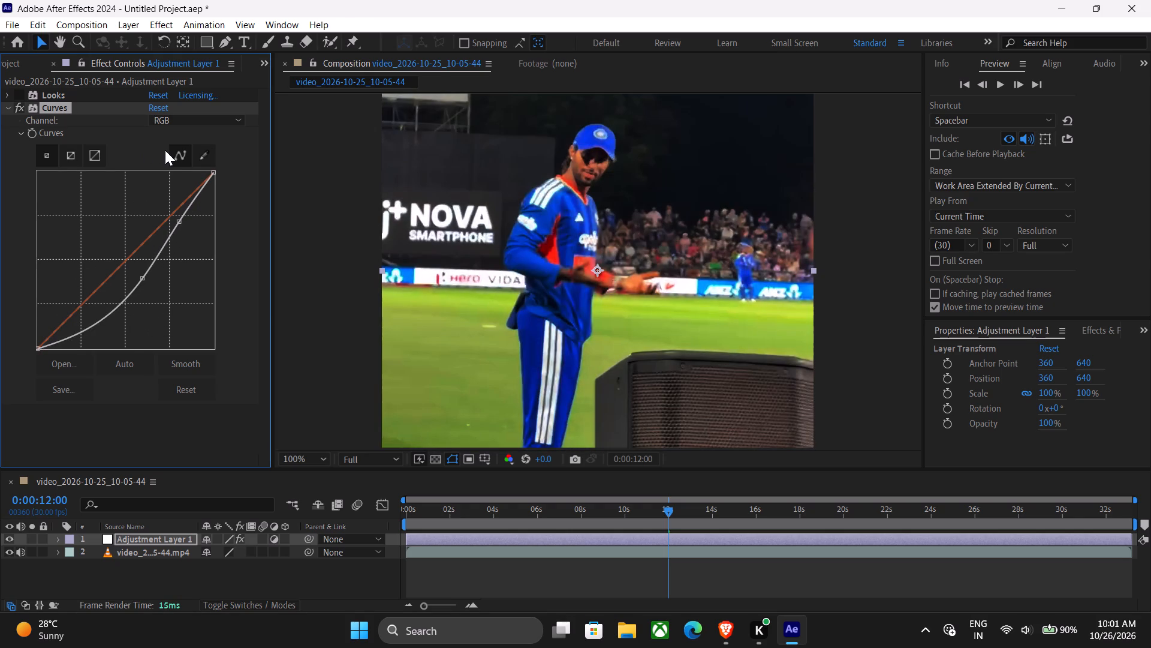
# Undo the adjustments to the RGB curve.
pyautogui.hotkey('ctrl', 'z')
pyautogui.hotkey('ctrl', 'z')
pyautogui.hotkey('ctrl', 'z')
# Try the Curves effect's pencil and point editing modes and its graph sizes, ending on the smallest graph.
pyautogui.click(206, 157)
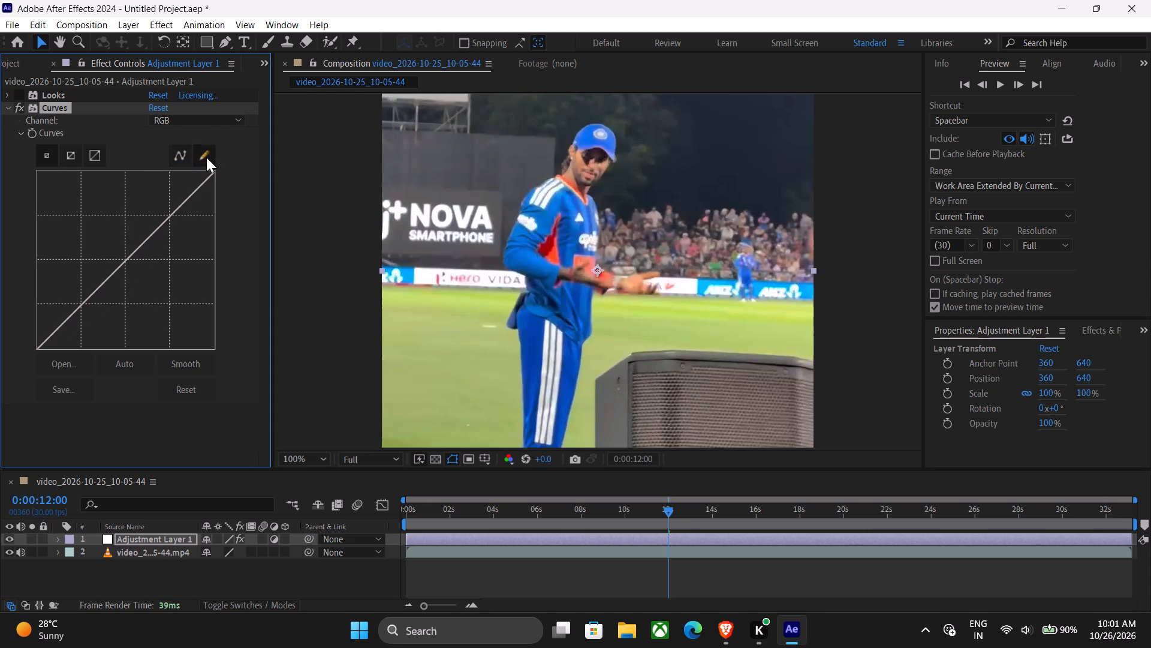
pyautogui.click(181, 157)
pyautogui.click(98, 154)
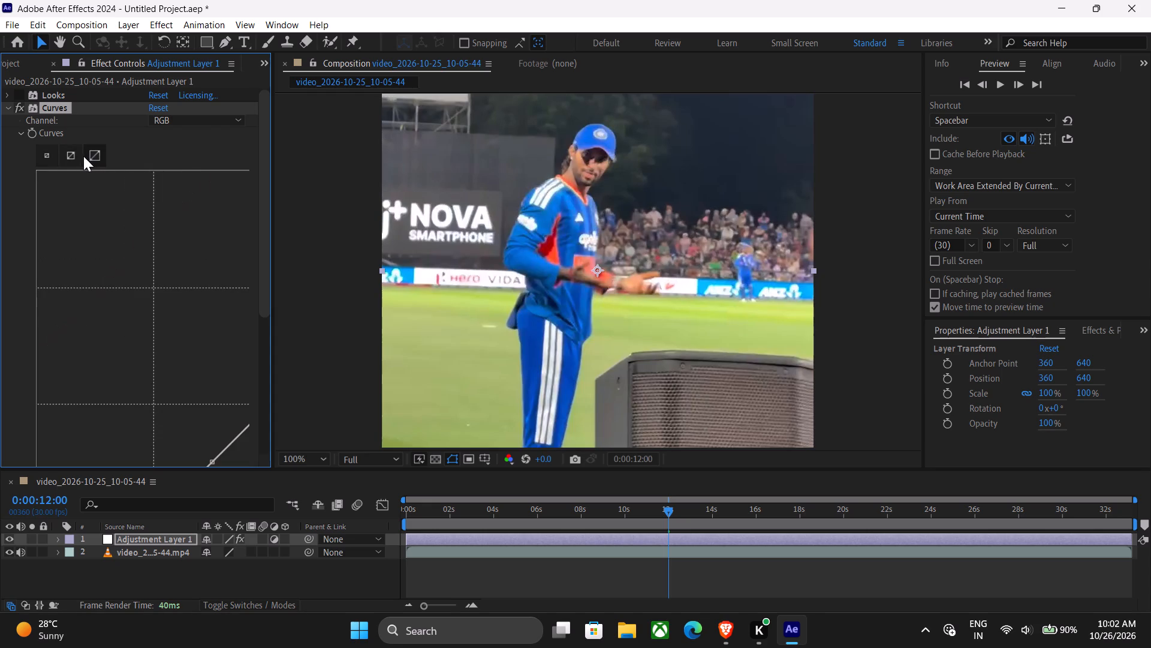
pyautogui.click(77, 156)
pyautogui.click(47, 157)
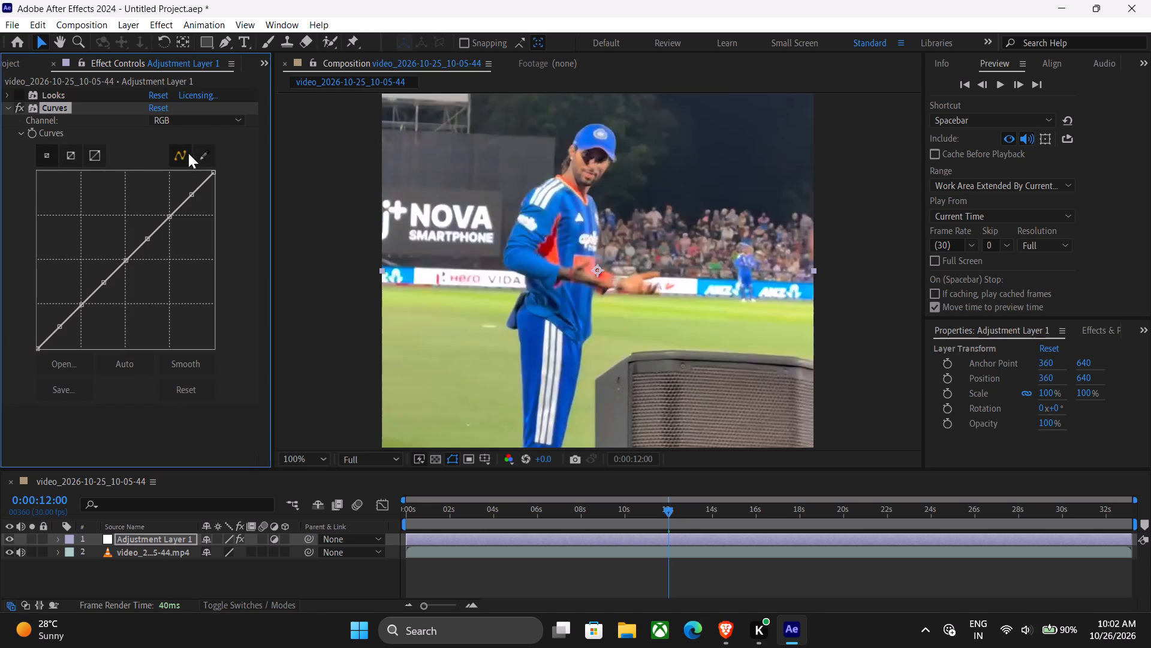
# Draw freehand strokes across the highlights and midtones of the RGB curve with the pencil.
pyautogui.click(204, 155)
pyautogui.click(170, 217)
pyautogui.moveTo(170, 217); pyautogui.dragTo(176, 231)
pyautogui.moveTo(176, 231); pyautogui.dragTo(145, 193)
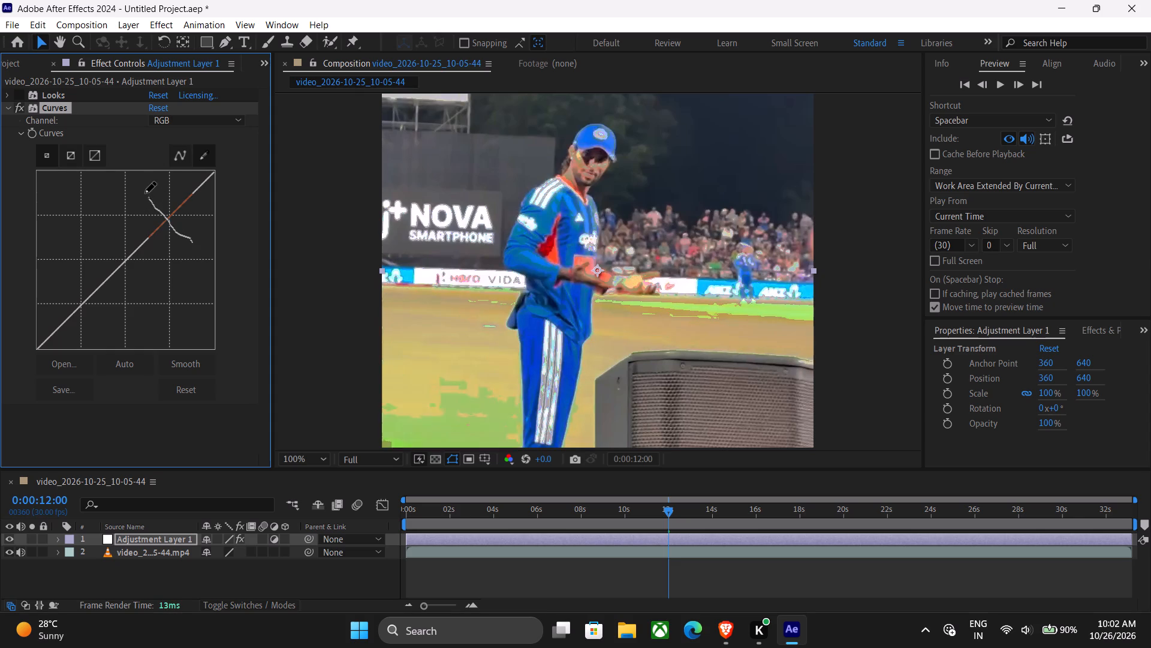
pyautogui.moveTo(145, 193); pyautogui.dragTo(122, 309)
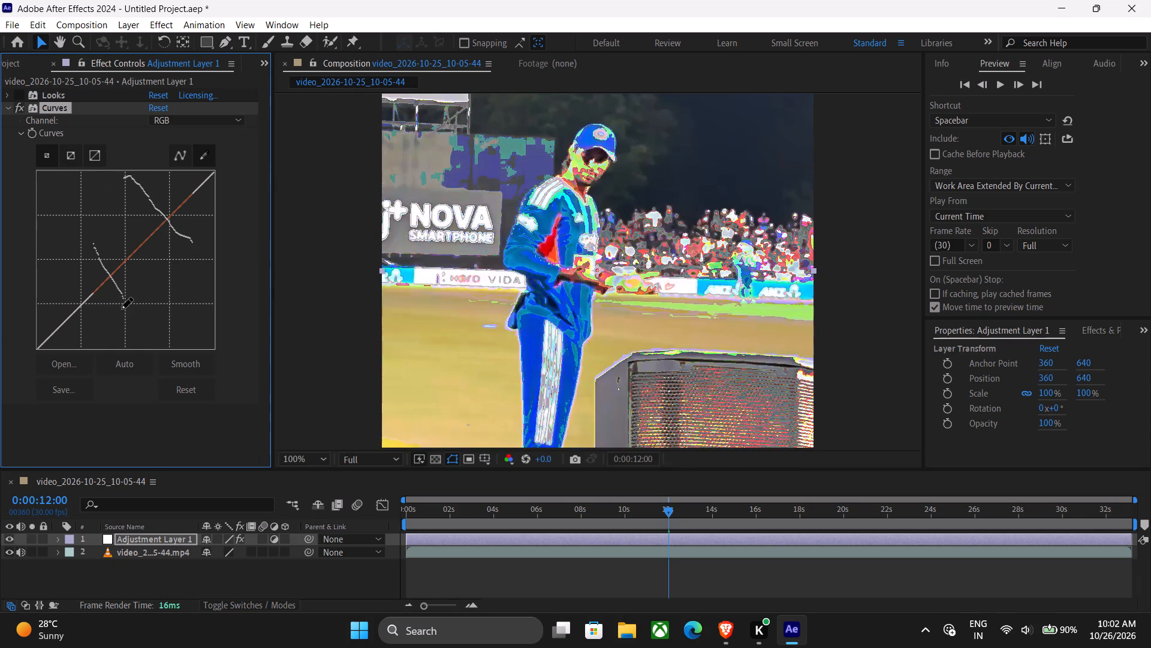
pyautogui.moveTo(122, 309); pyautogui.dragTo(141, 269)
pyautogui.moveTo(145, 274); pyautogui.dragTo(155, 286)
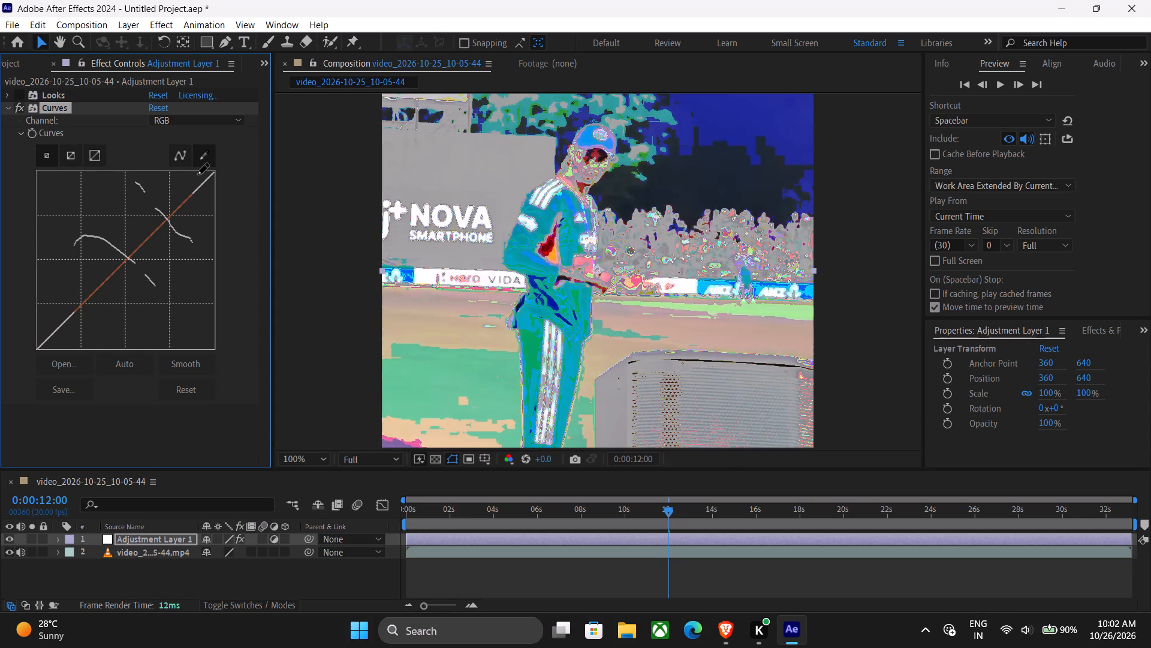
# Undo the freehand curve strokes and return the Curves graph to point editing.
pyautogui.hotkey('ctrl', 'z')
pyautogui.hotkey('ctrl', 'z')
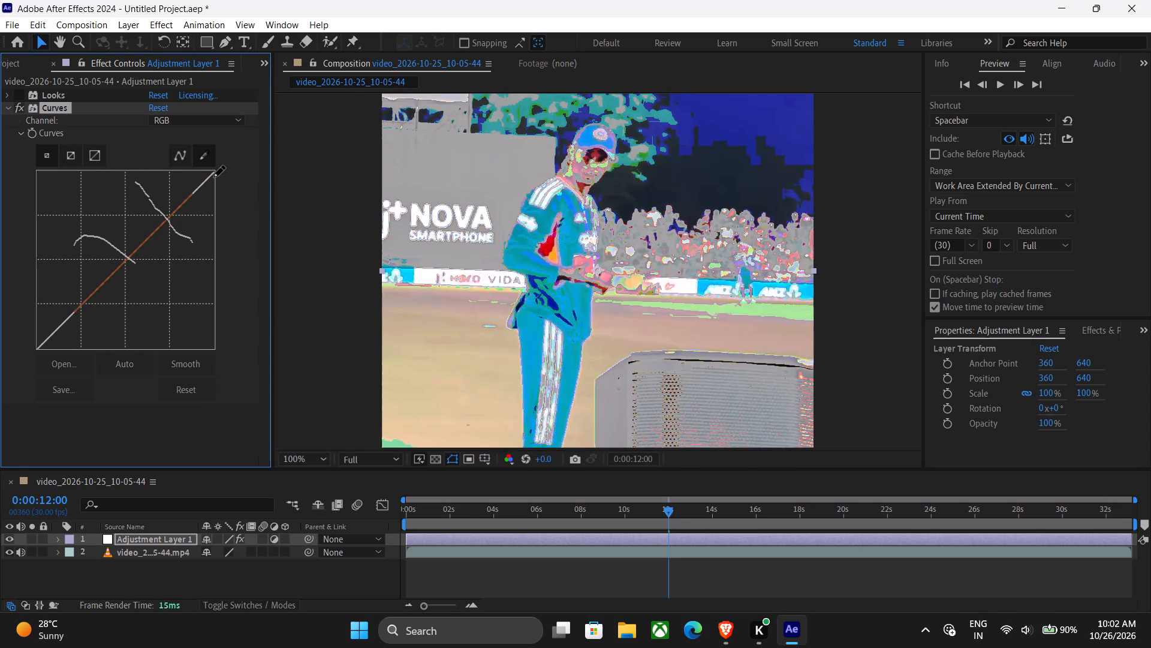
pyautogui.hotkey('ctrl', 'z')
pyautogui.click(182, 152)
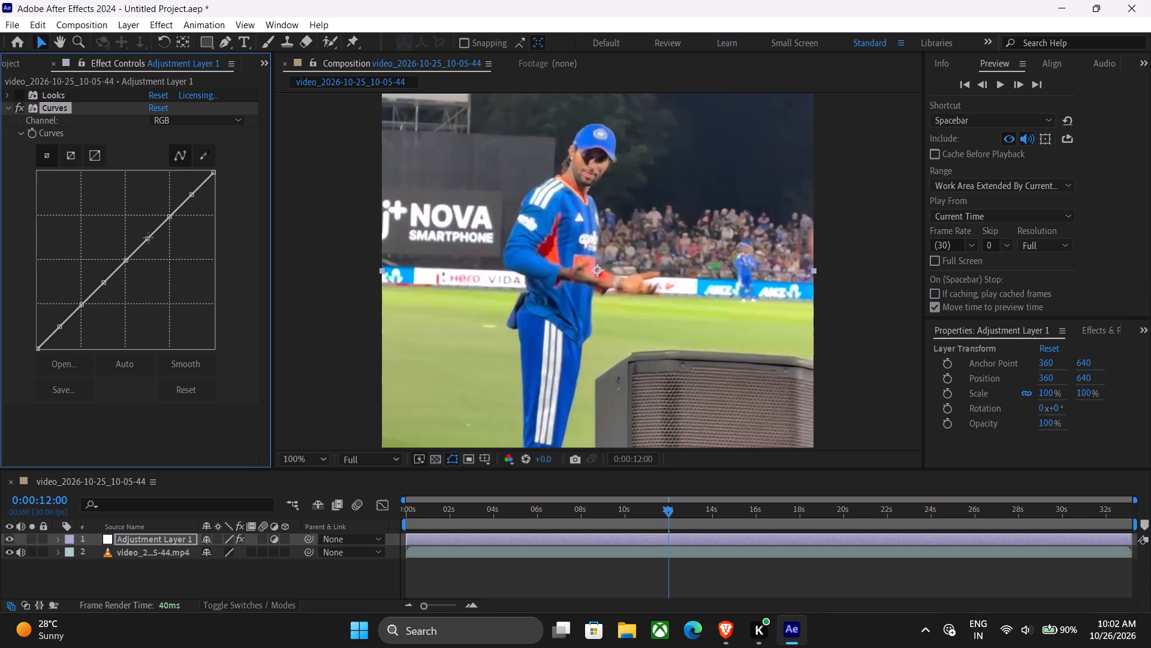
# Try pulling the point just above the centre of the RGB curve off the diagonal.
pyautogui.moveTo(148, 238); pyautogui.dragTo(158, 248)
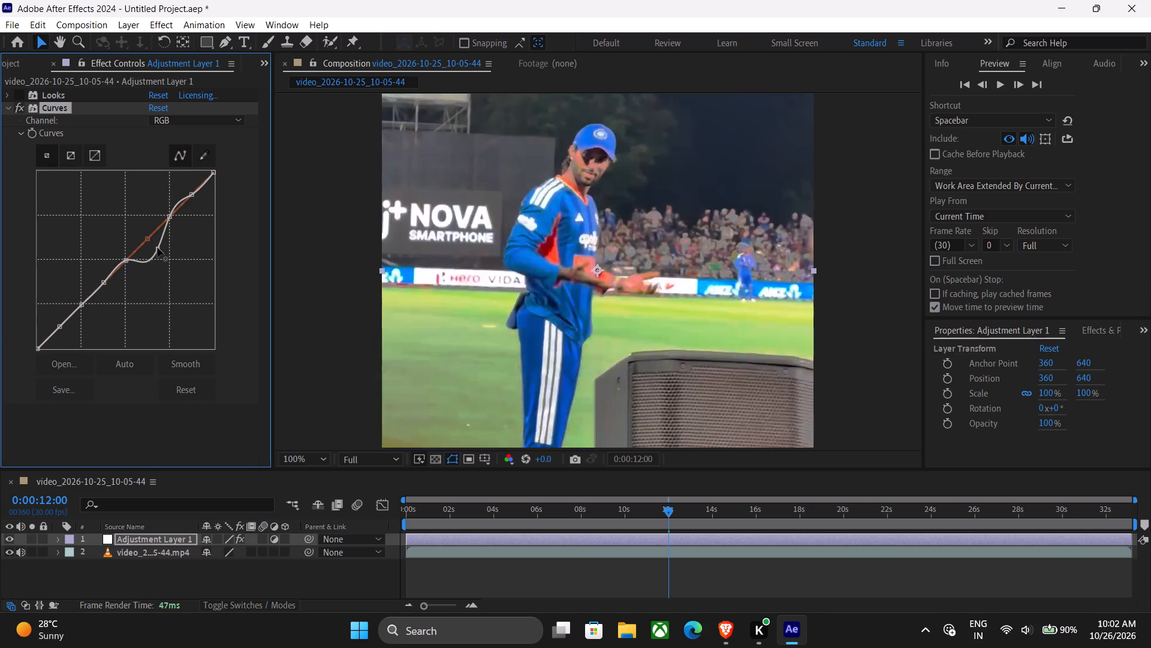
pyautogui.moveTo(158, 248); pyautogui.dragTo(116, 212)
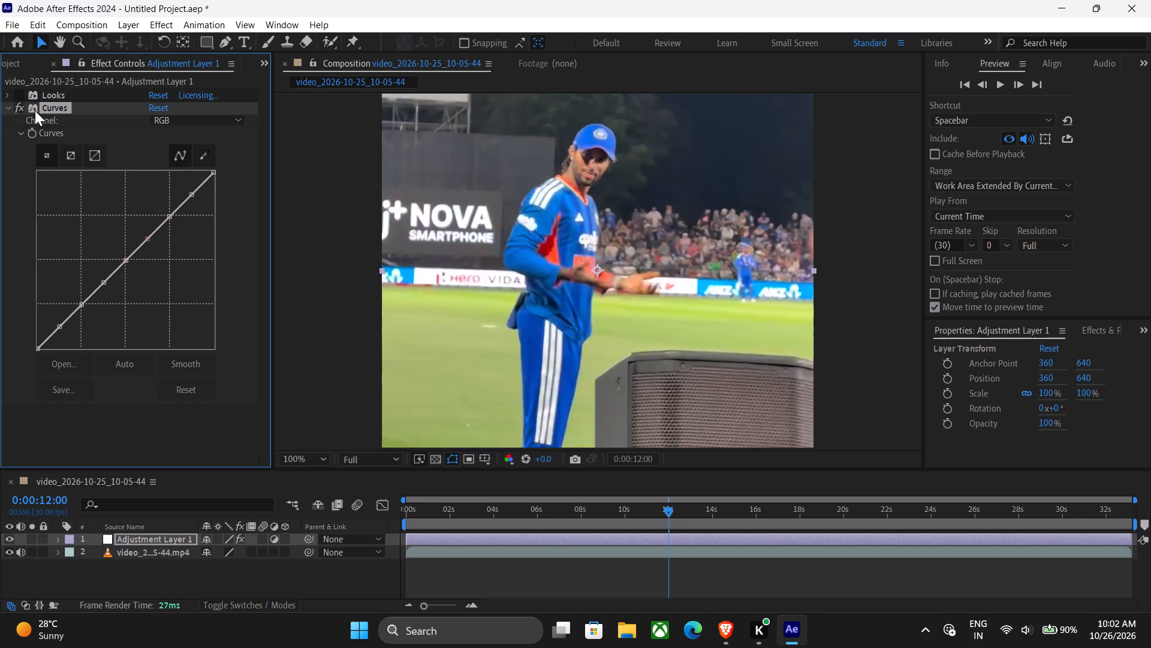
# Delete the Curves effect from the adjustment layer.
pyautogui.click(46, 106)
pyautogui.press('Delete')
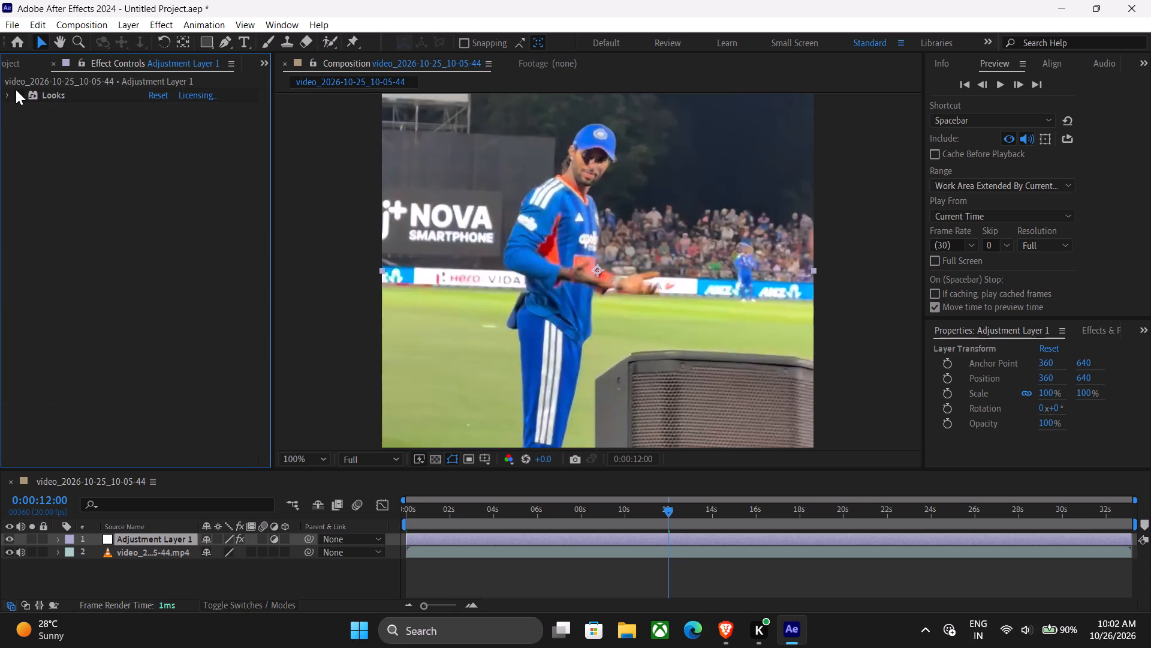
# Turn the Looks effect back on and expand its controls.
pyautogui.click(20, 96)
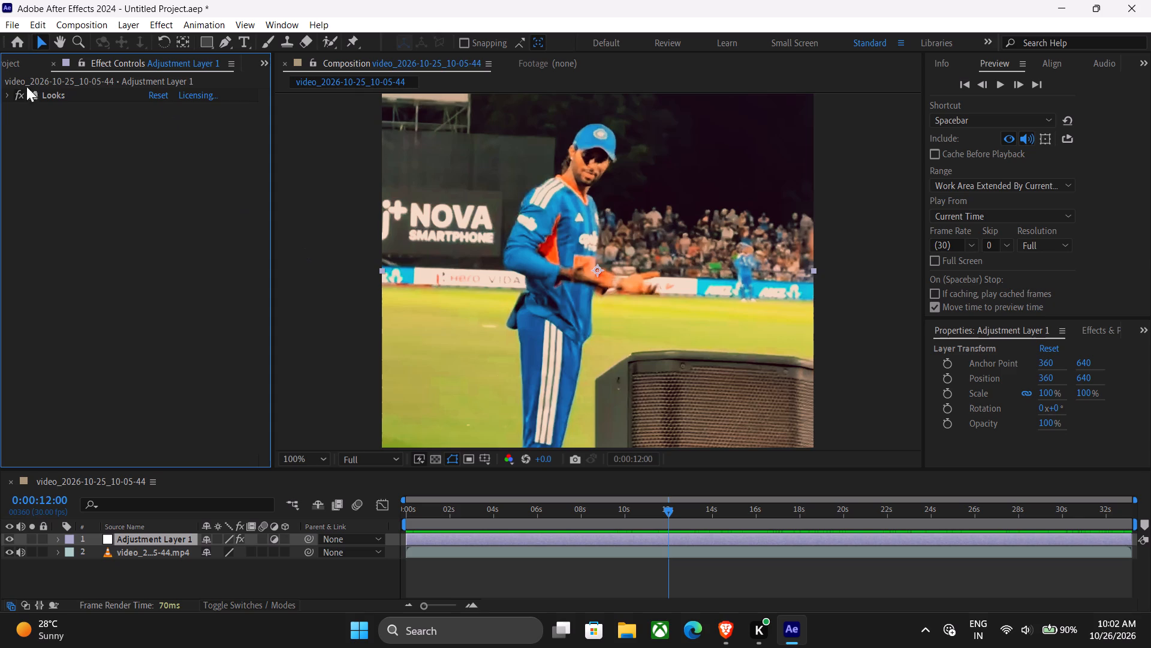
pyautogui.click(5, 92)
# Edit the look in Magic Bullet Looks and load the Buckingham preset from the Indie category.
pyautogui.scroll(-1, 499, 204)
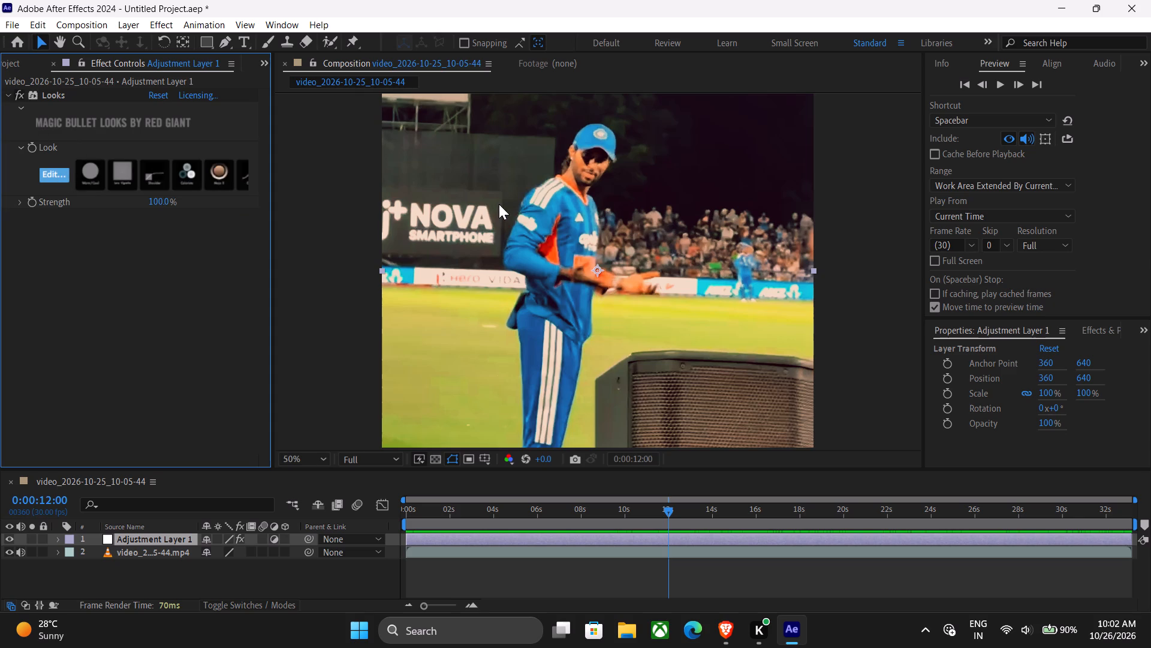
pyautogui.click(40, 175)
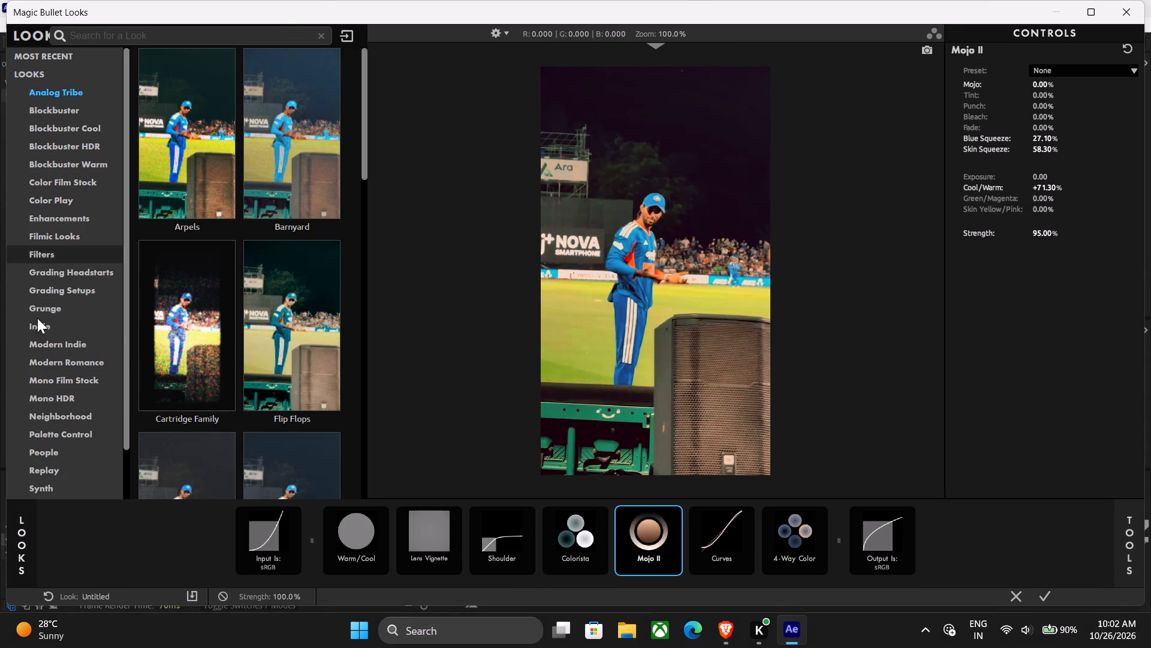
pyautogui.click(62, 332)
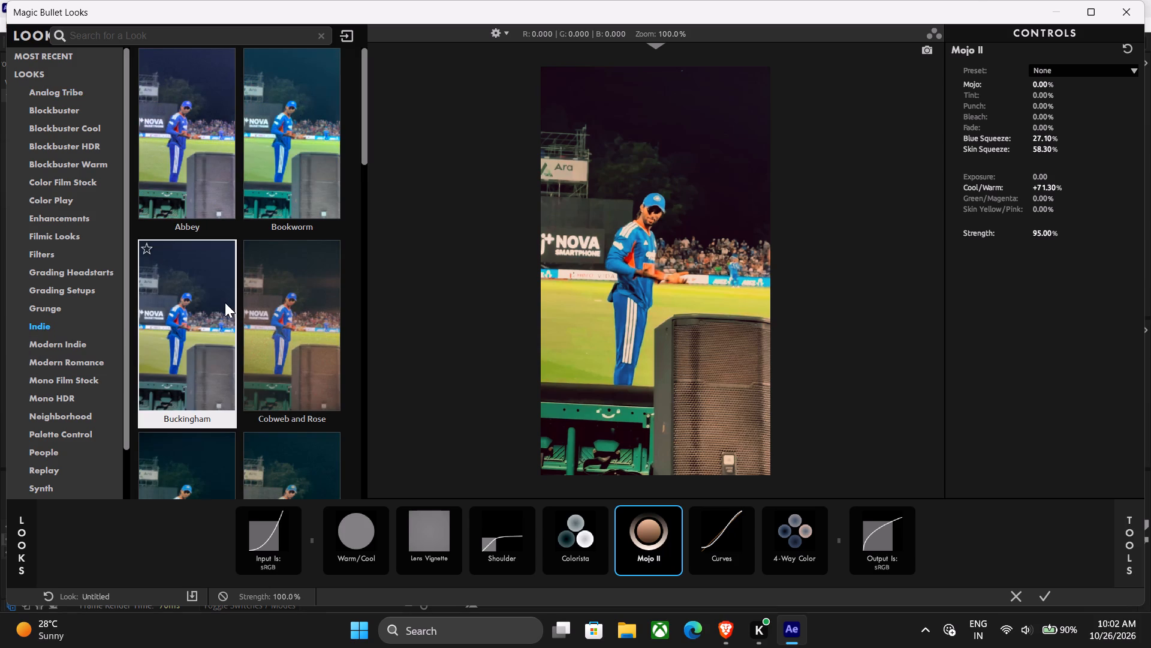
pyautogui.doubleClick(225, 301)
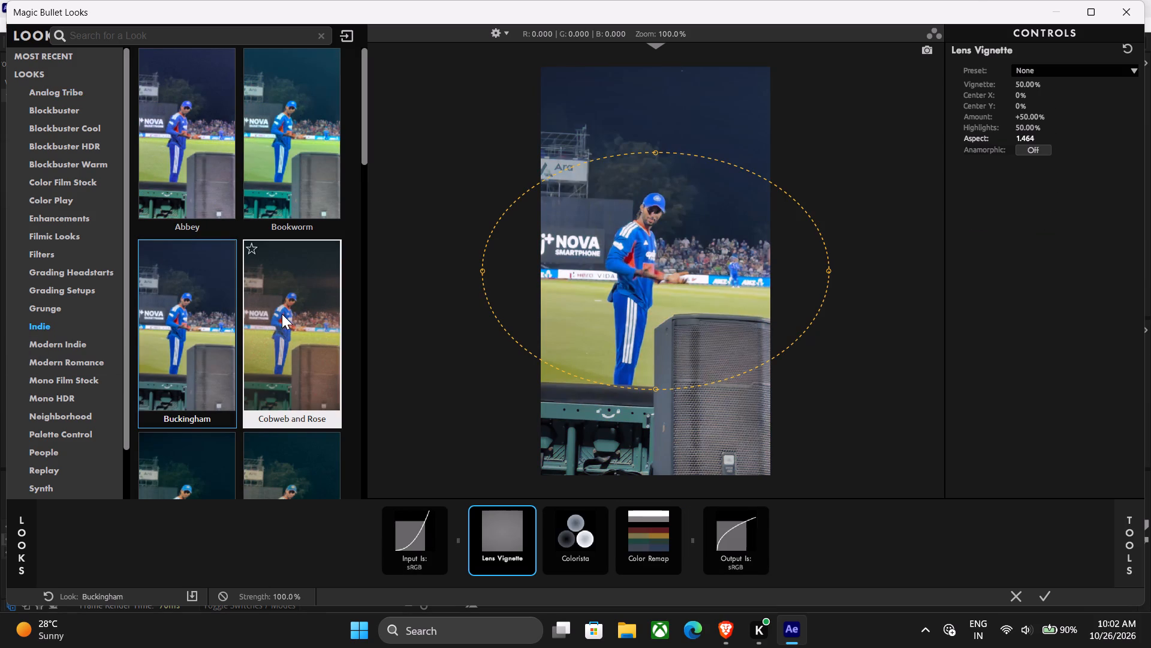
# Browse the Indie presets in Magic Bullet Looks, including Fuji Short Ends, Powderkeg, Ripley and Kodak Short Ends, dismissing any interruption.
pyautogui.scroll(-4, 285, 310)
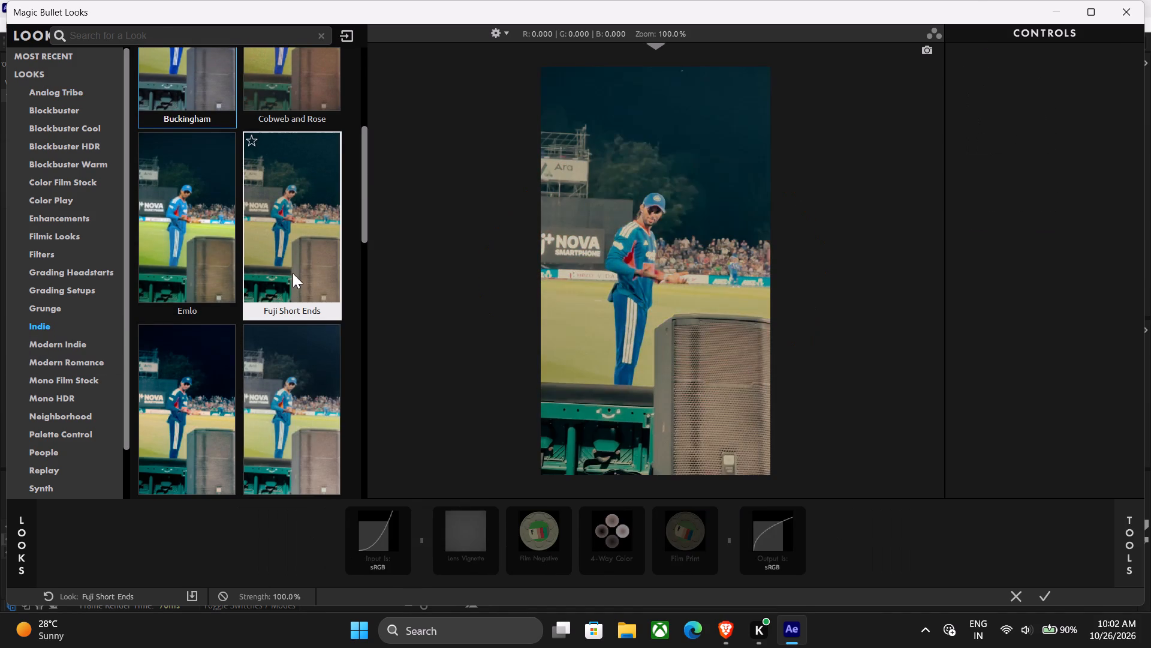
pyautogui.scroll(-9, 283, 421)
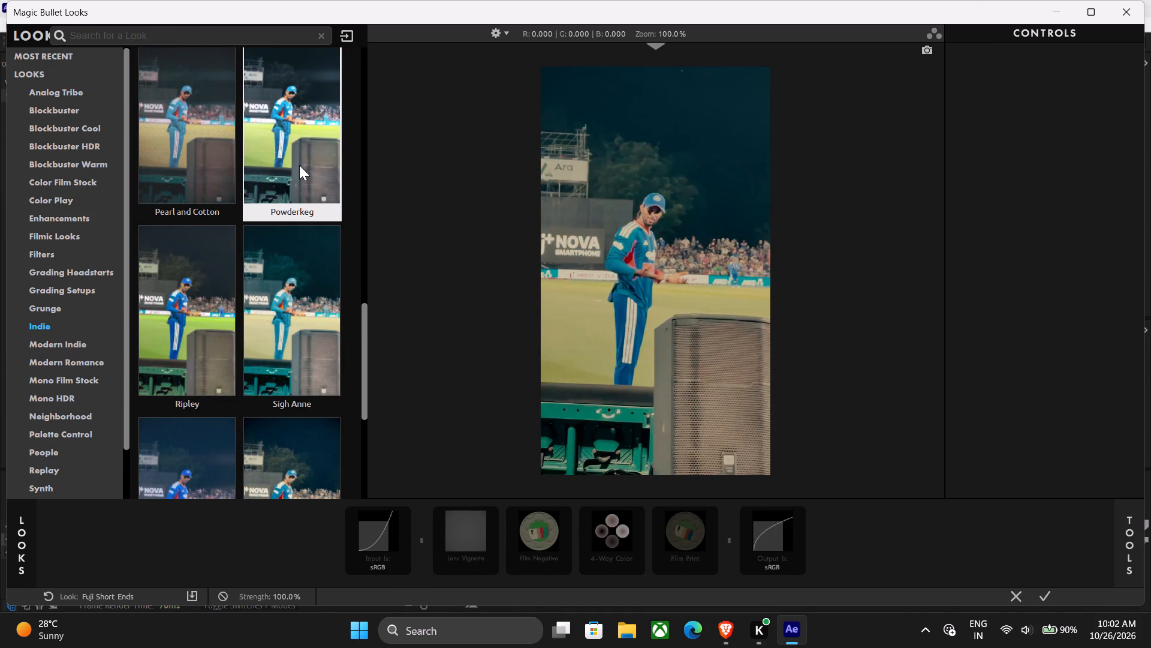
pyautogui.scroll(-4, 286, 221)
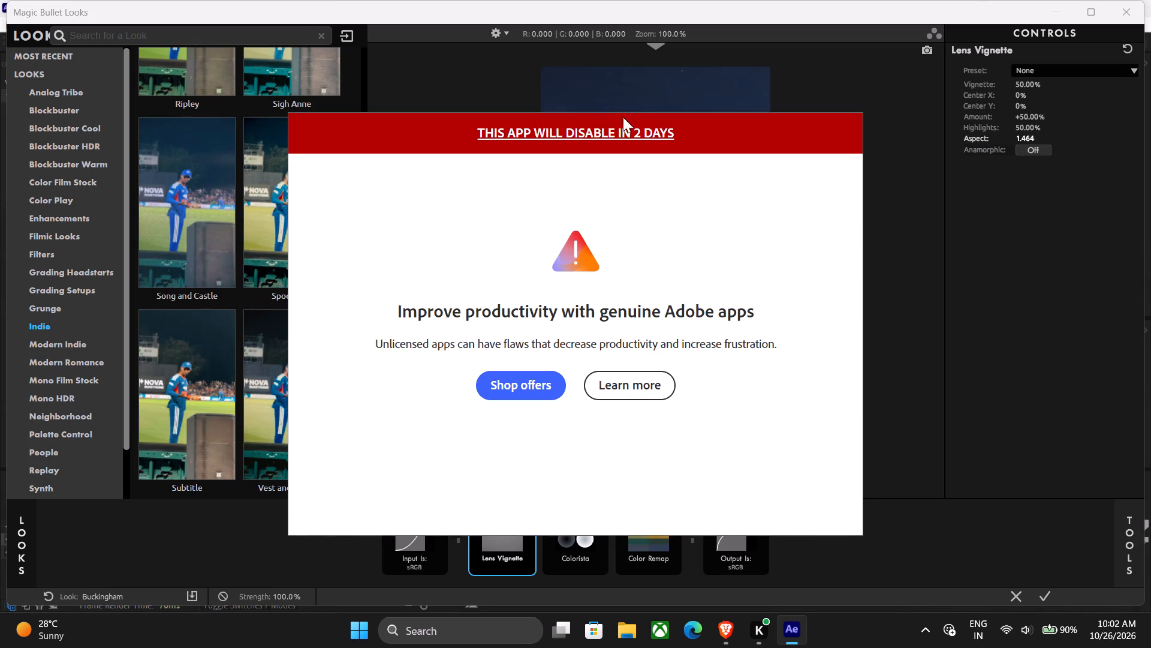
pyautogui.click(548, 389)
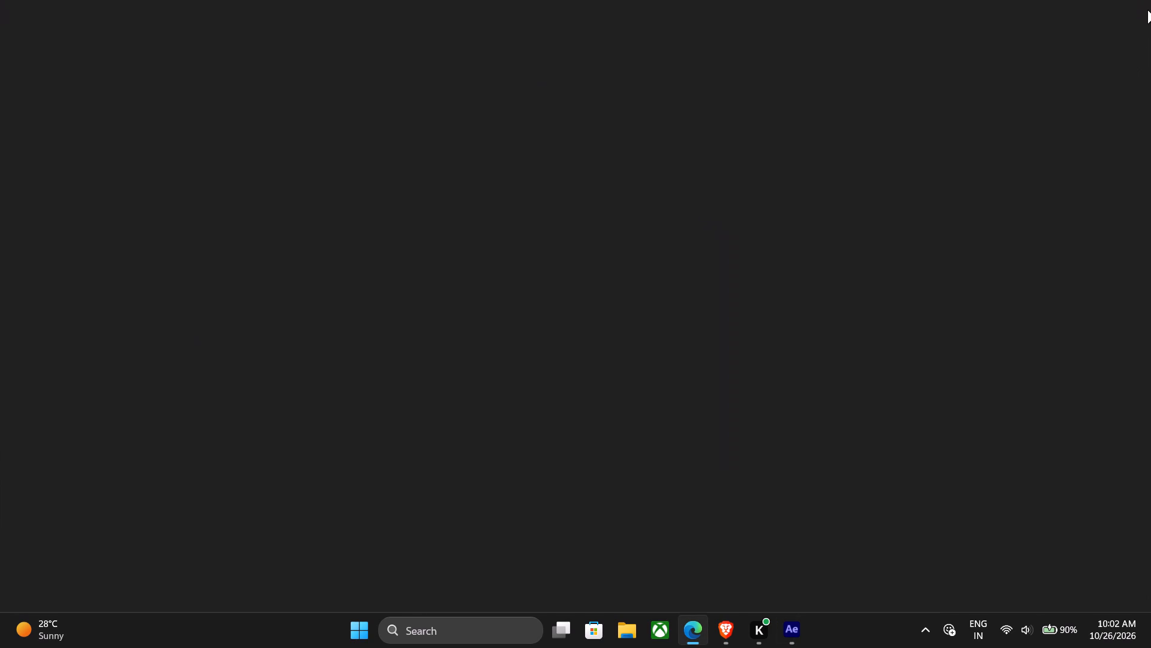
pyautogui.click(1143, 11)
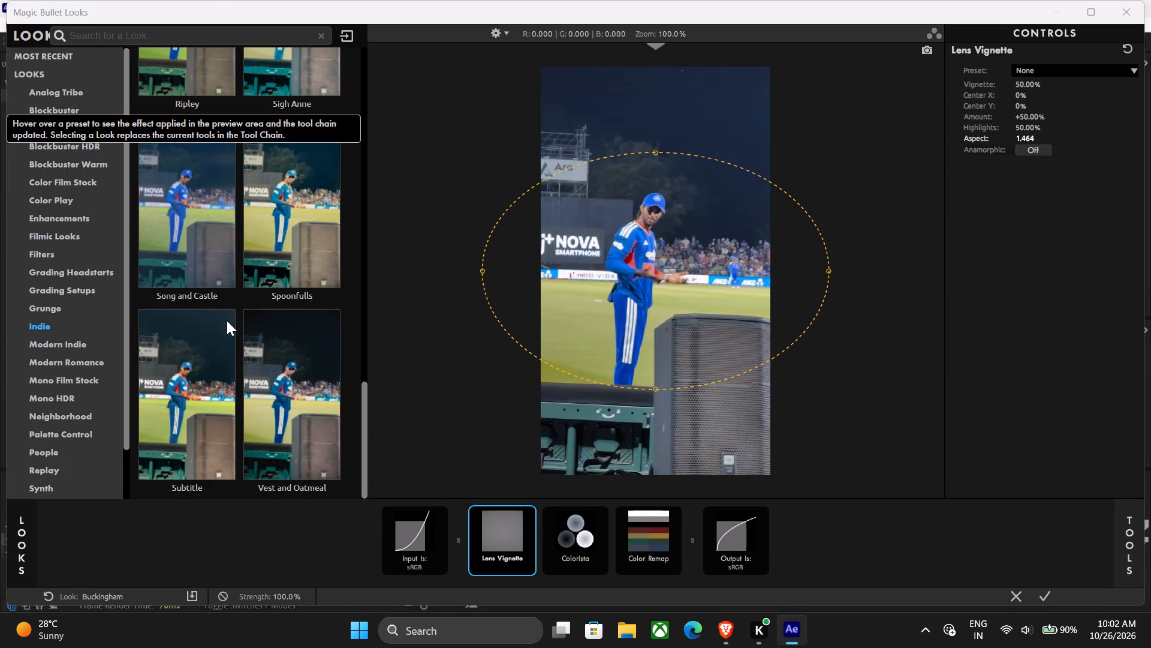
pyautogui.scroll(-4, 200, 386)
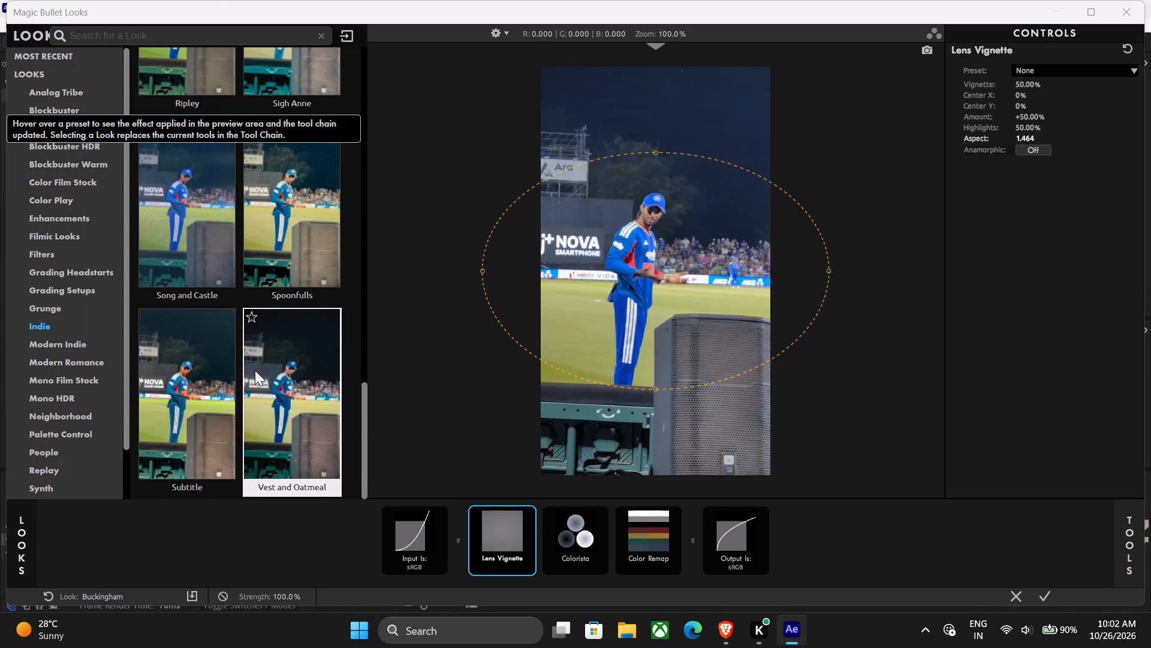
pyautogui.scroll(2, 182, 222)
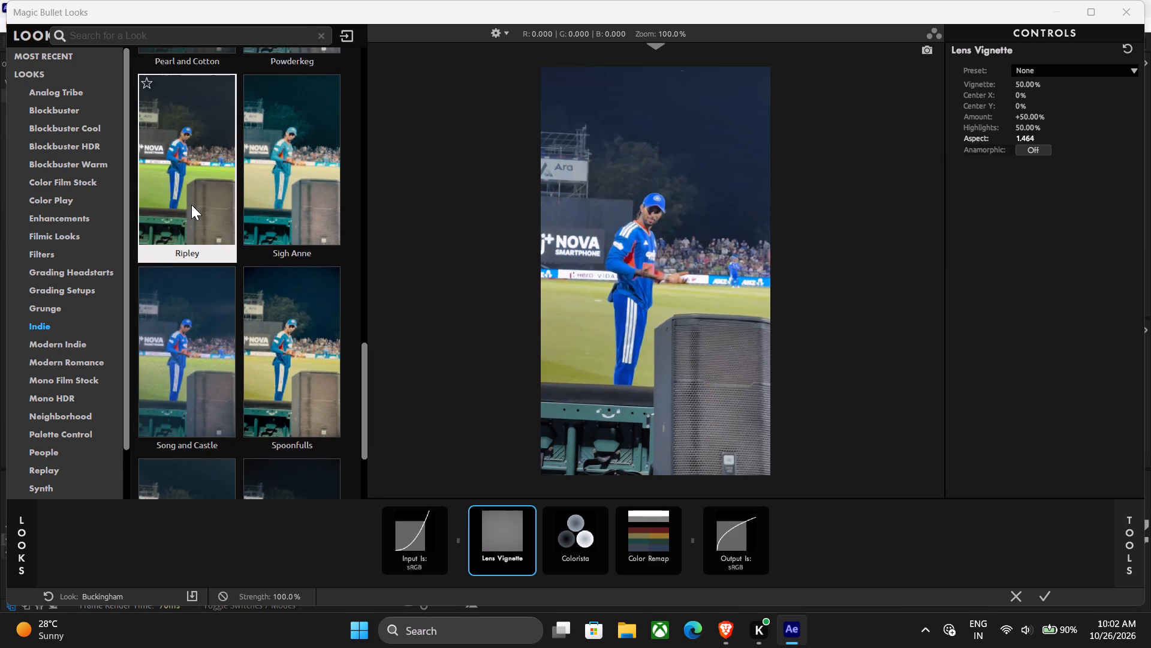
pyautogui.scroll(7, 191, 205)
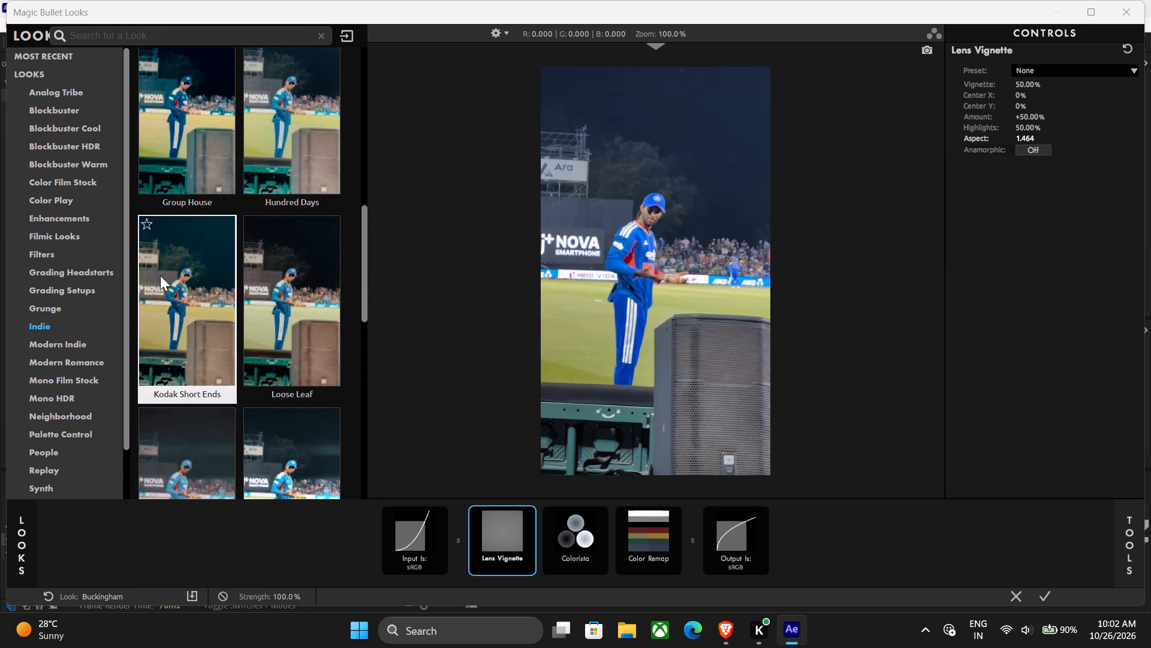
# Browse the presets in the Enhancements category and close the looks editor without applying a new look.
pyautogui.click(52, 221)
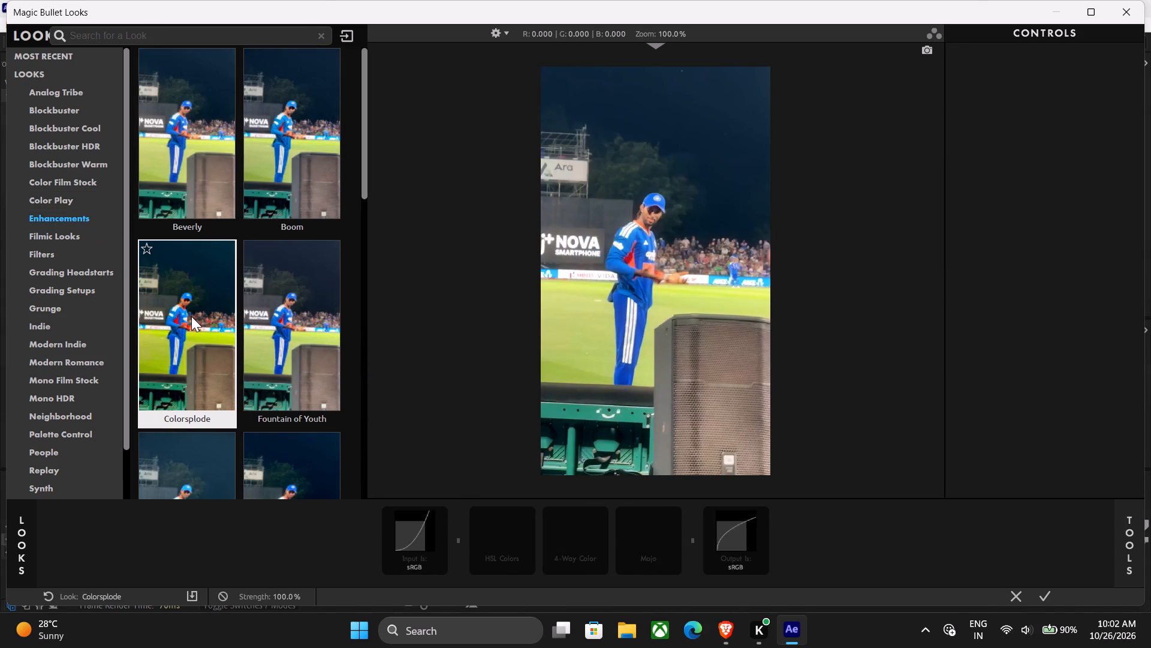
pyautogui.scroll(-6, 191, 316)
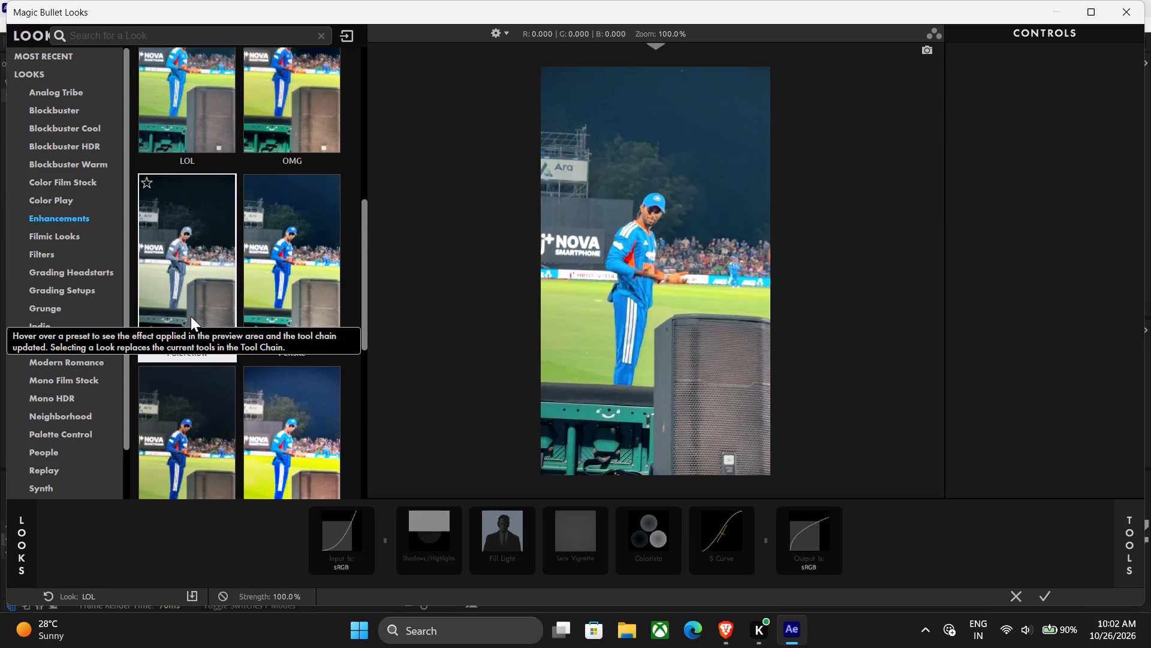
pyautogui.scroll(-3, 288, 260)
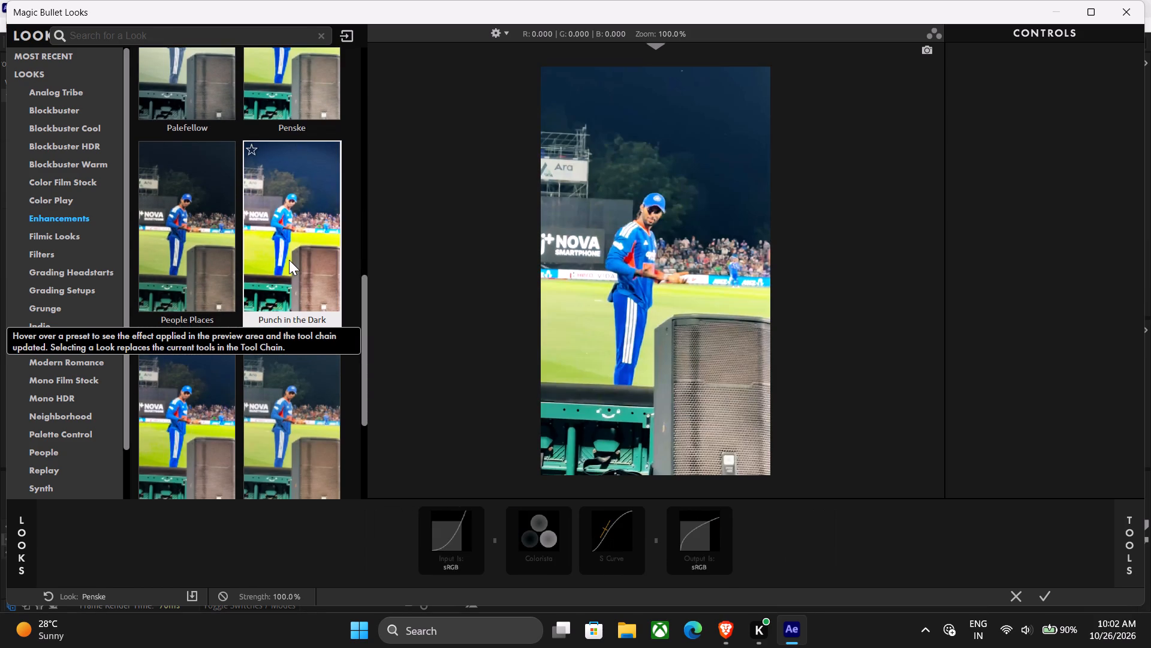
pyautogui.scroll(-4, 289, 260)
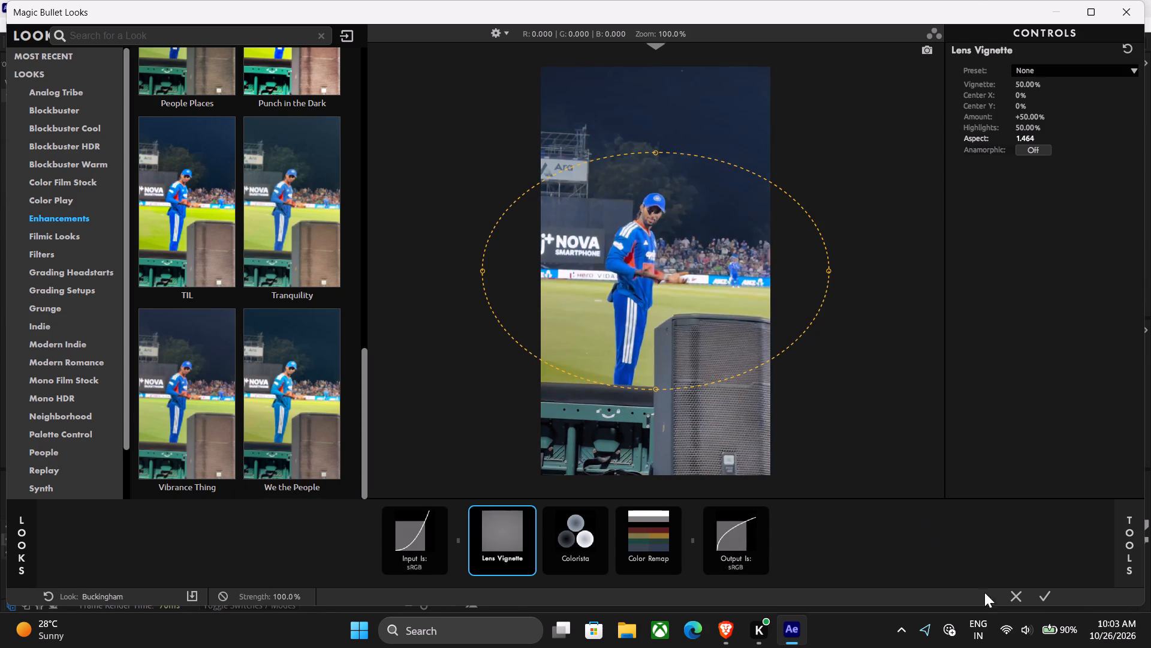
pyautogui.click(1018, 596)
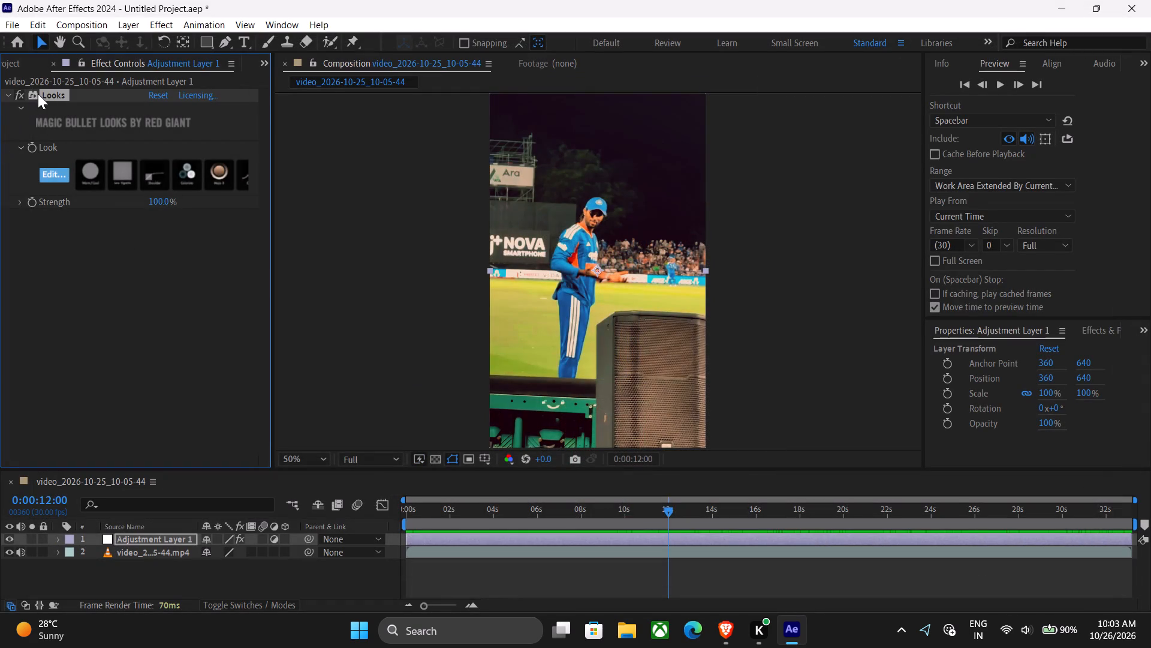
# Delete the Looks effect from the adjustment layer.
pyautogui.click(39, 94)
pyautogui.press('Delete')
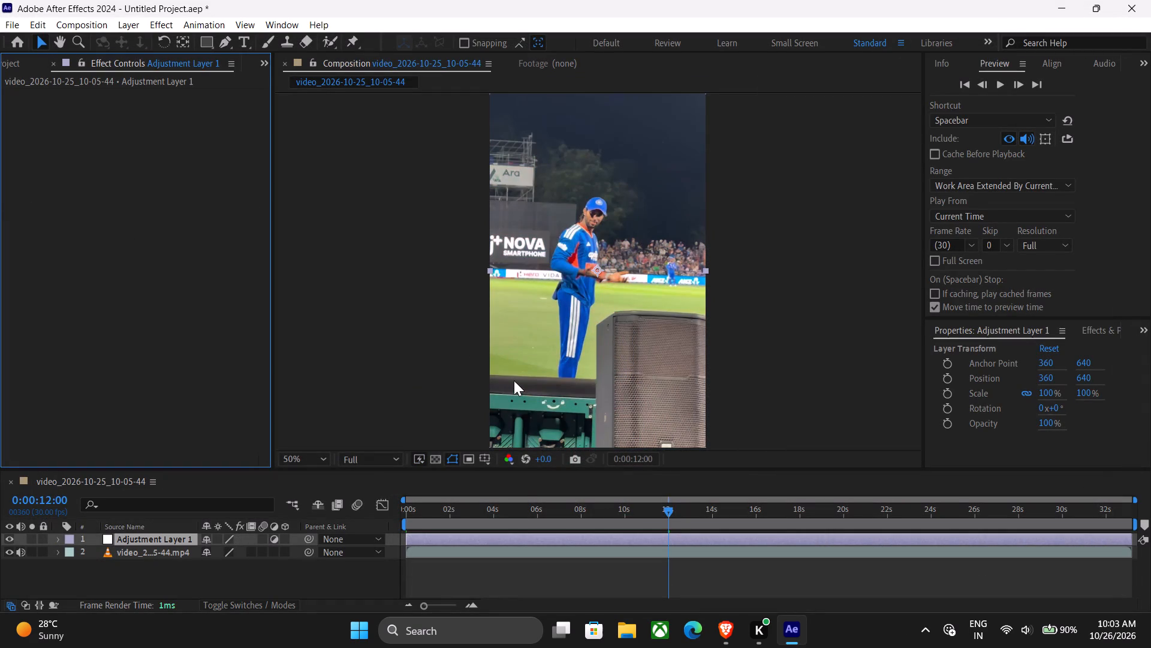
# Scrub through the ungraded footage from the beginning to about 16 seconds, examining the shots of the player.
pyautogui.click(511, 517)
pyautogui.click(564, 510)
pyautogui.click(625, 512)
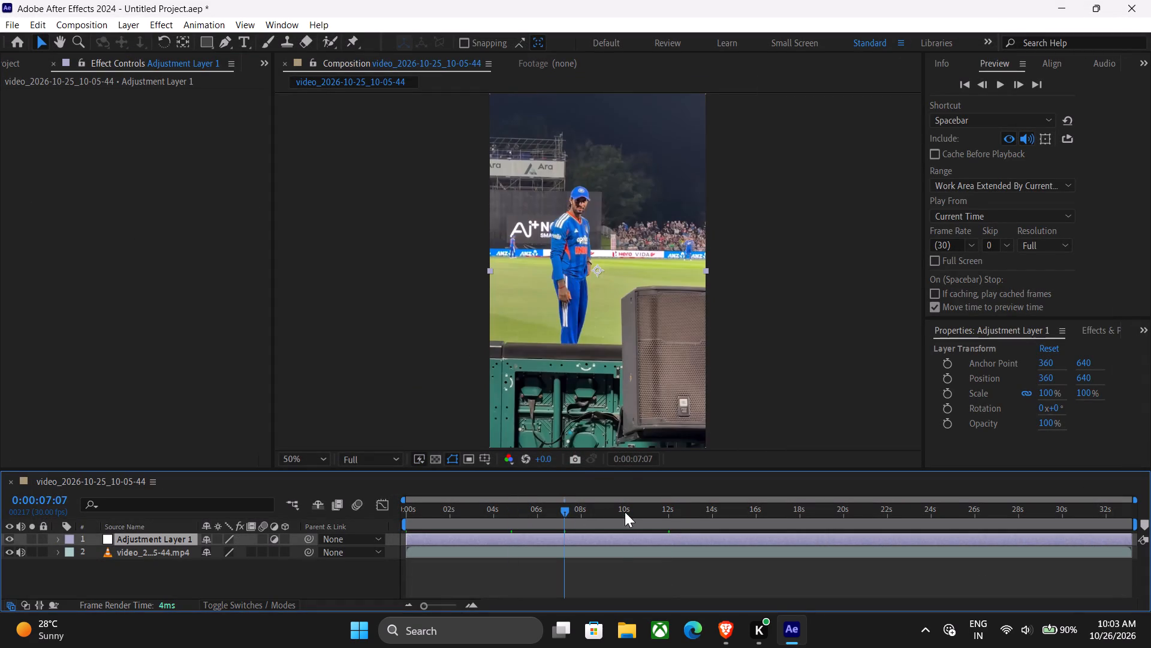
pyautogui.moveTo(409, 511); pyautogui.dragTo(420, 512)
pyautogui.moveTo(433, 514); pyautogui.dragTo(481, 518)
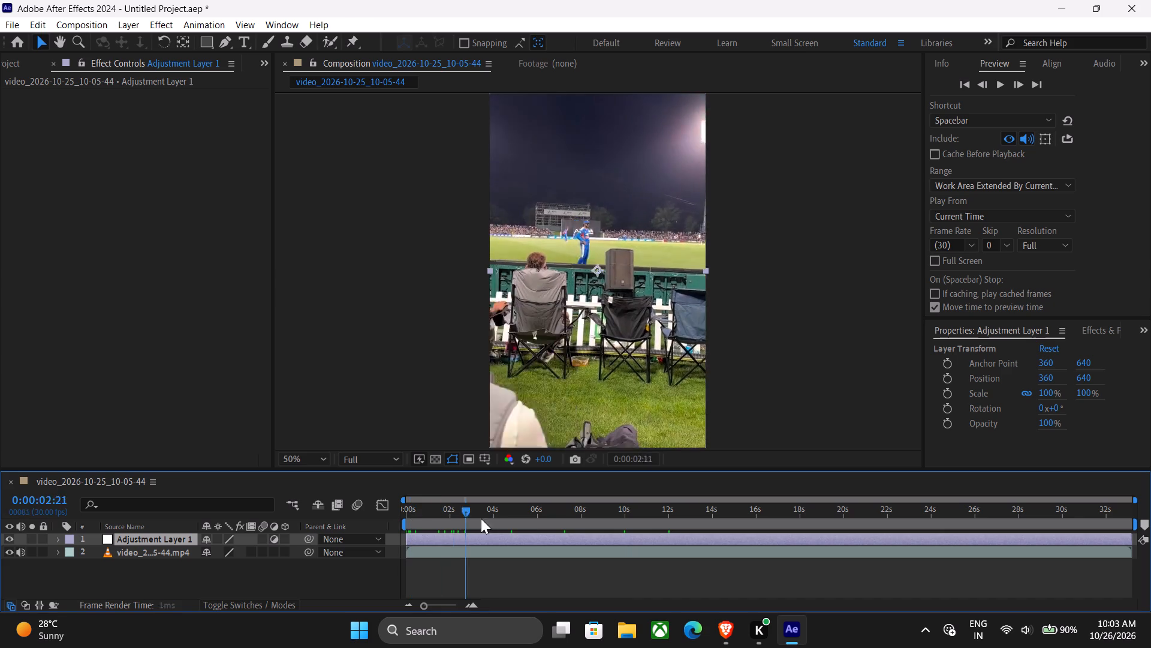
pyautogui.moveTo(481, 518); pyautogui.dragTo(667, 507)
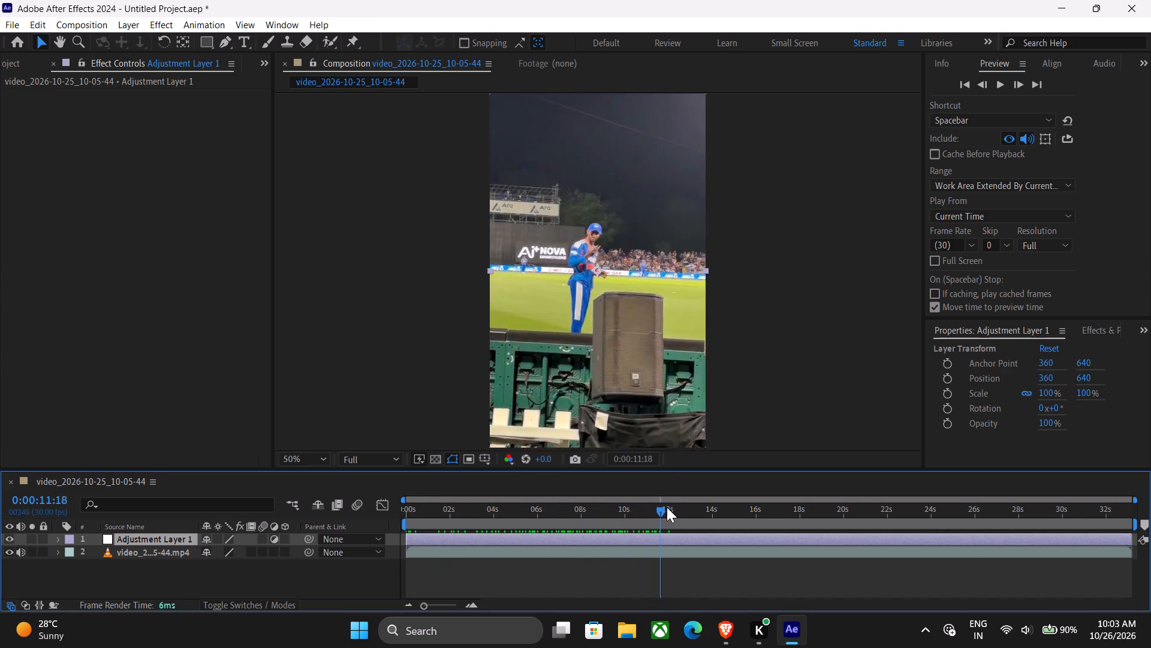
pyautogui.moveTo(667, 507); pyautogui.dragTo(761, 500)
pyautogui.click(761, 500)
pyautogui.moveTo(761, 500); pyautogui.dragTo(752, 497)
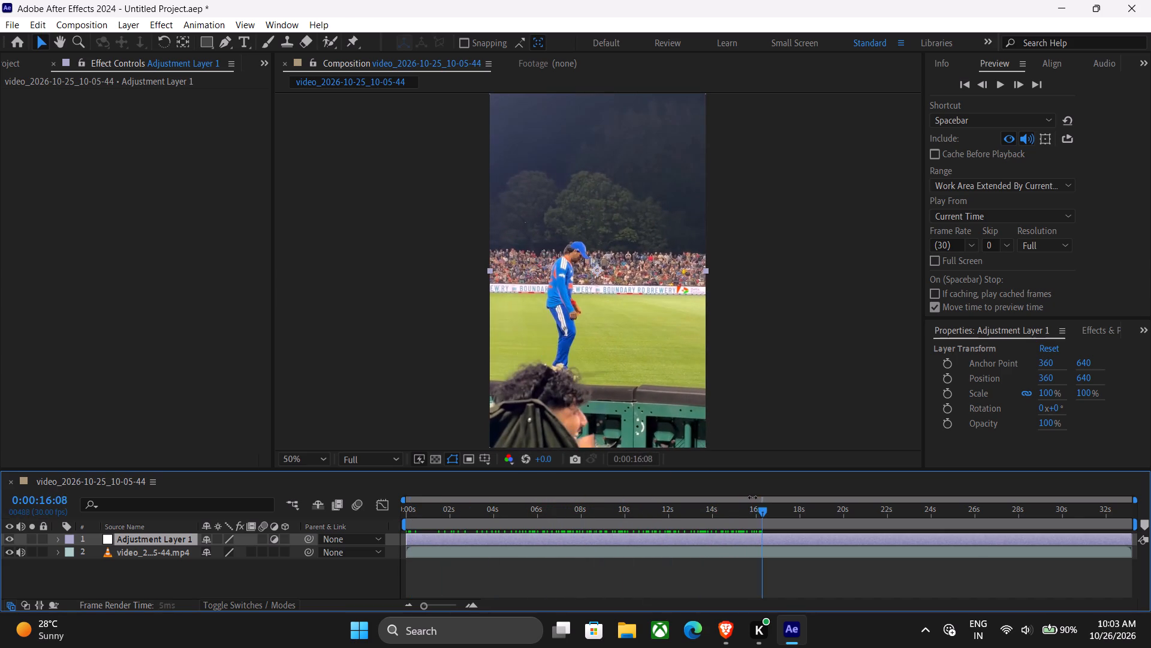
pyautogui.moveTo(752, 497); pyautogui.dragTo(696, 499)
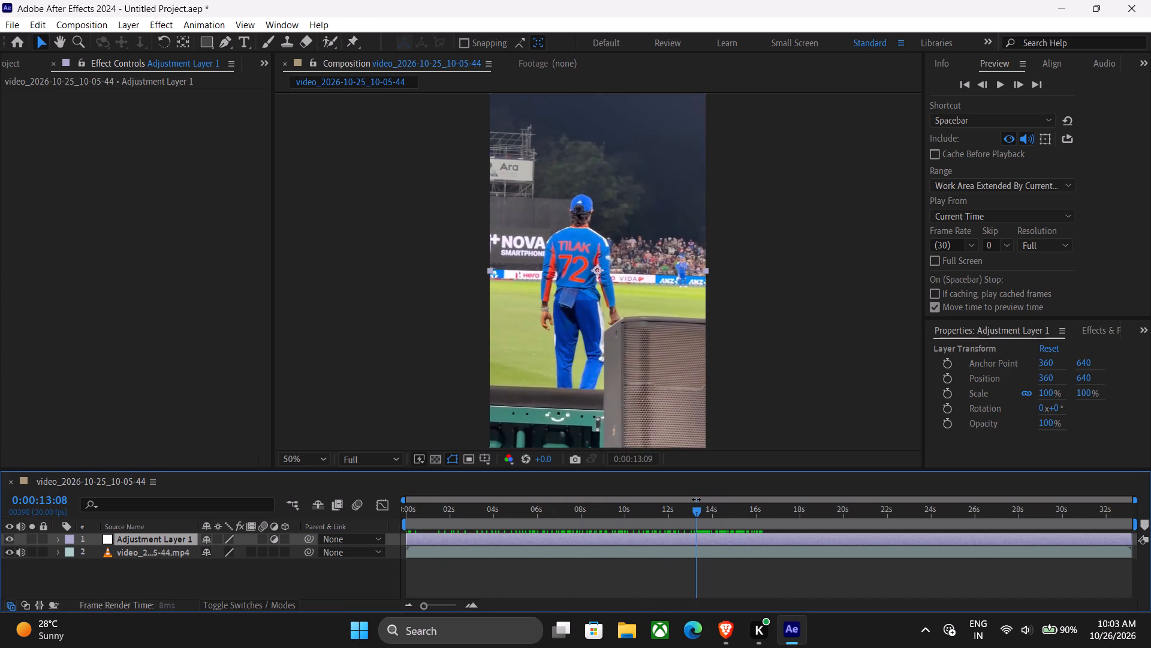
pyautogui.moveTo(696, 499); pyautogui.dragTo(695, 500)
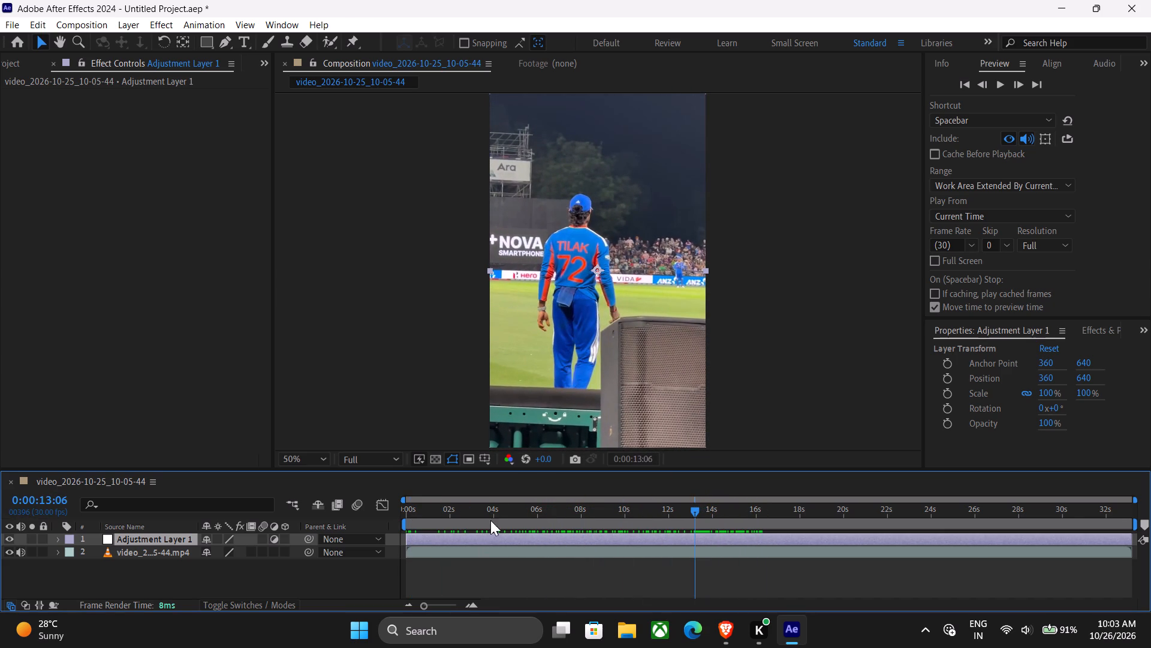
# Split the video layer at 0:00:11:26 and delete the part before the cut.
pyautogui.moveTo(620, 505); pyautogui.dragTo(676, 511)
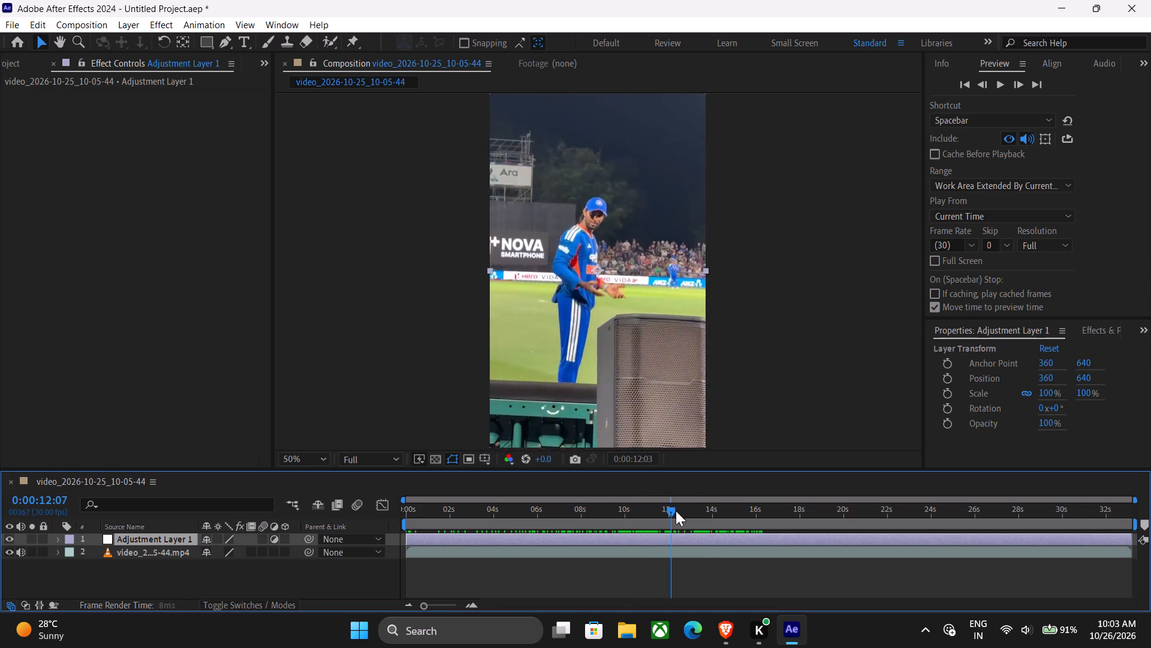
pyautogui.moveTo(676, 511); pyautogui.dragTo(676, 514)
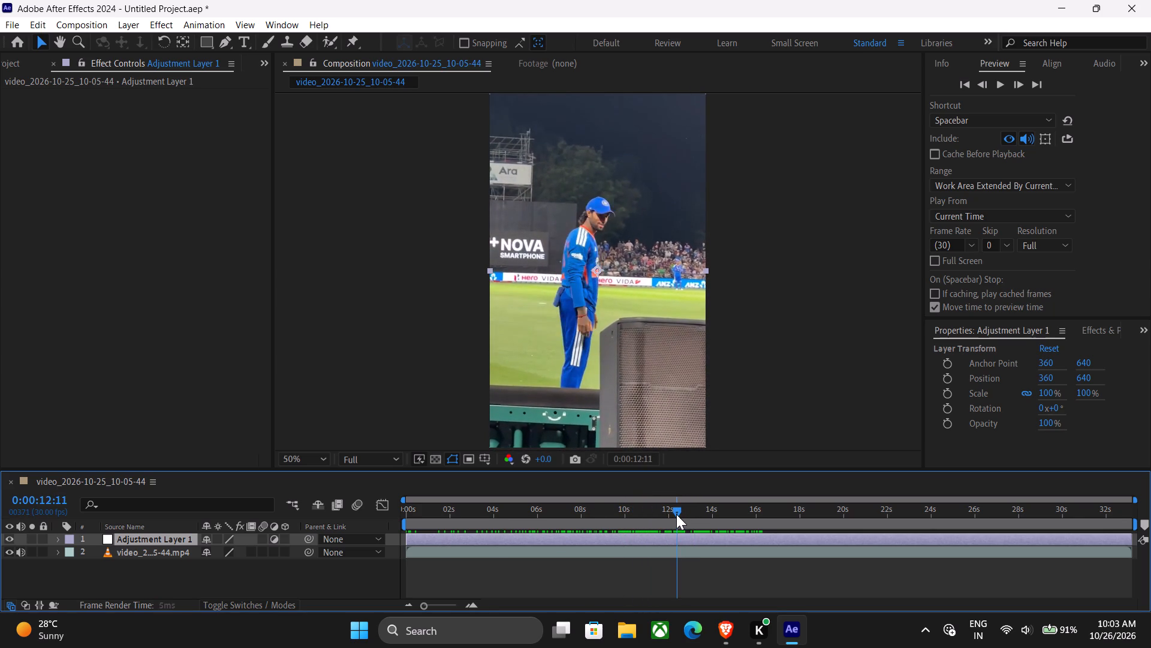
pyautogui.moveTo(676, 514); pyautogui.dragTo(665, 517)
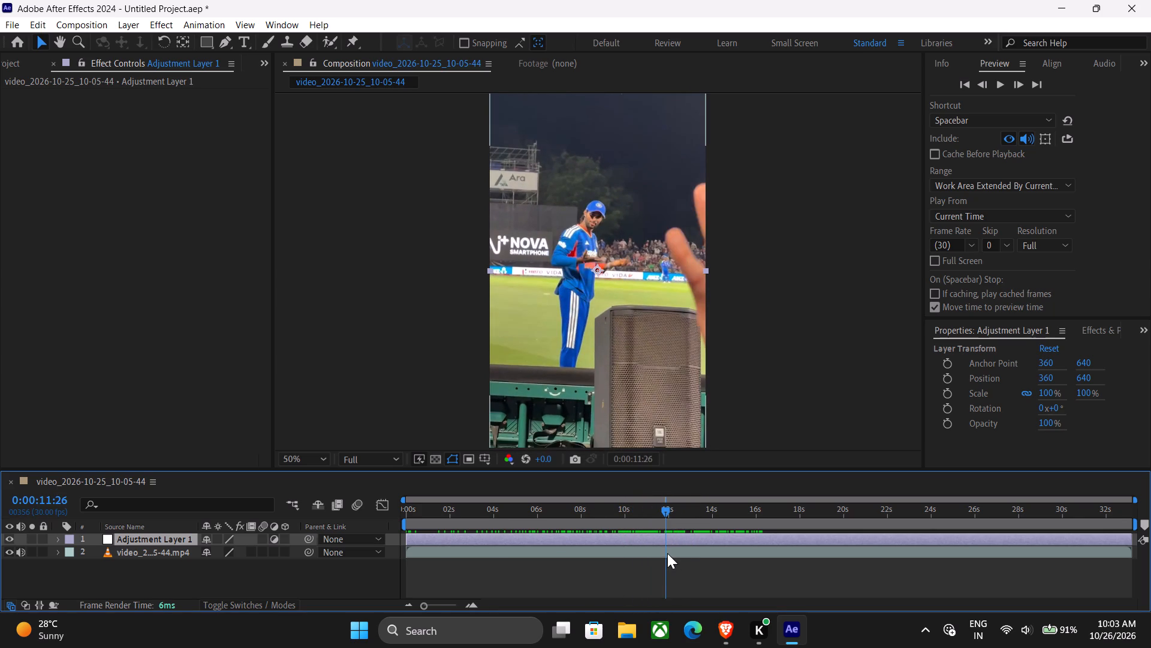
pyautogui.click(667, 553)
pyautogui.hotkey('ctrl', 'shift', 'd')
pyautogui.click(643, 569)
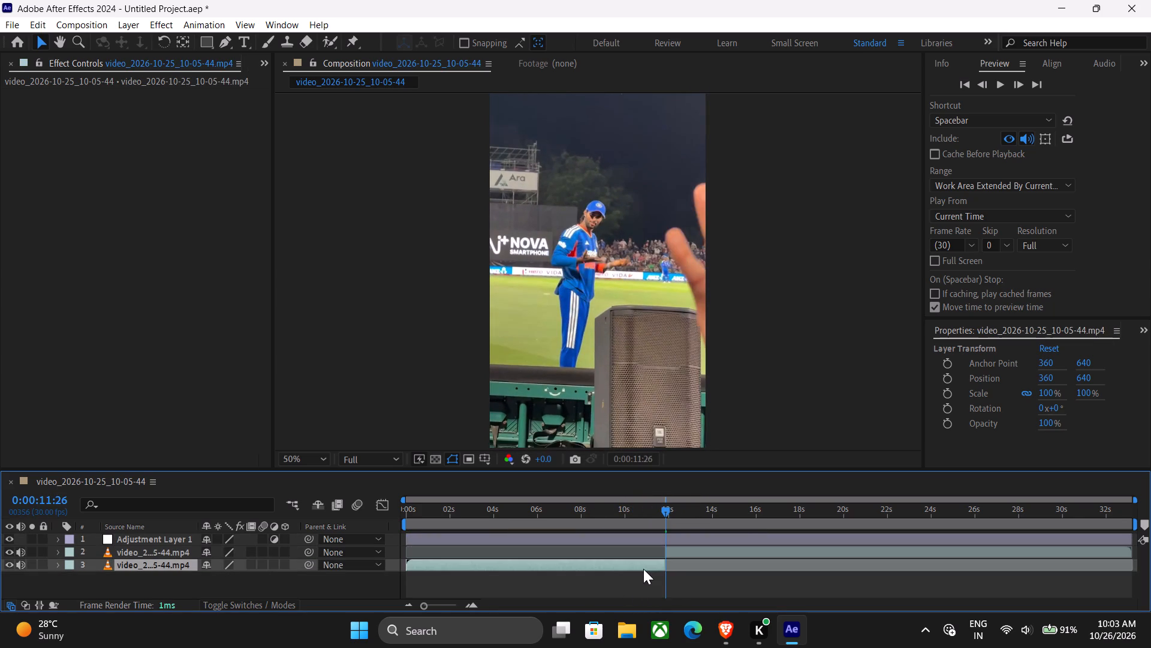
pyautogui.press('Delete')
# Move the remaining video clip to the start of the composition so that it begins at 0:00:00:00.
pyautogui.moveTo(675, 551); pyautogui.dragTo(455, 557)
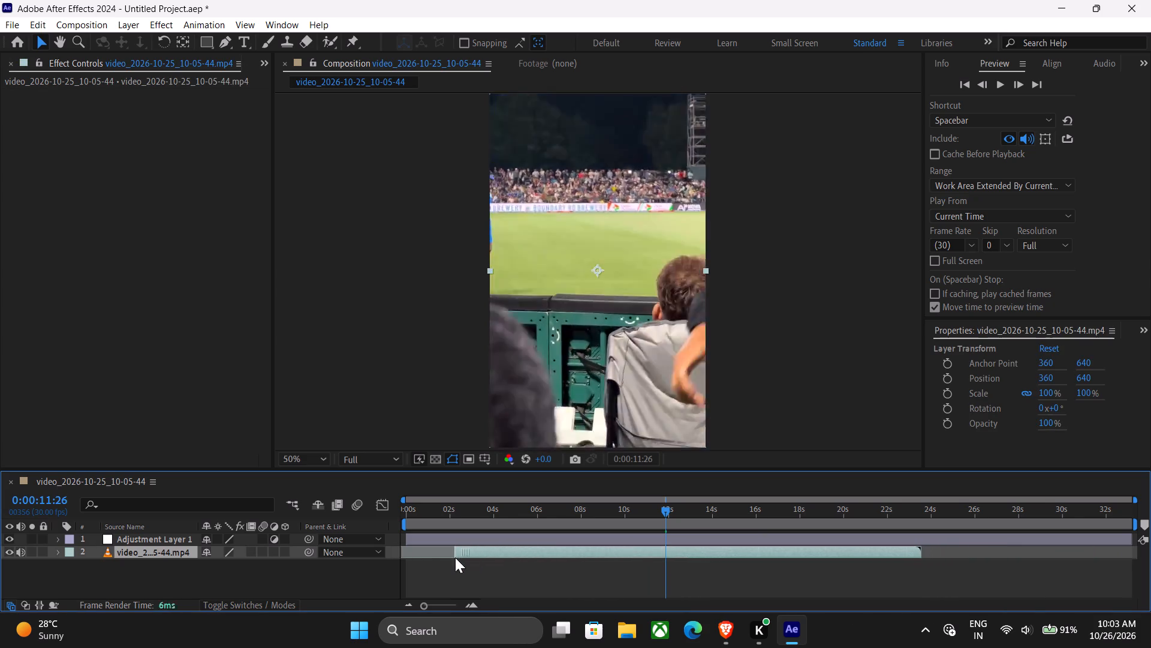
pyautogui.moveTo(455, 557); pyautogui.dragTo(412, 569)
pyautogui.moveTo(447, 514); pyautogui.dragTo(330, 515)
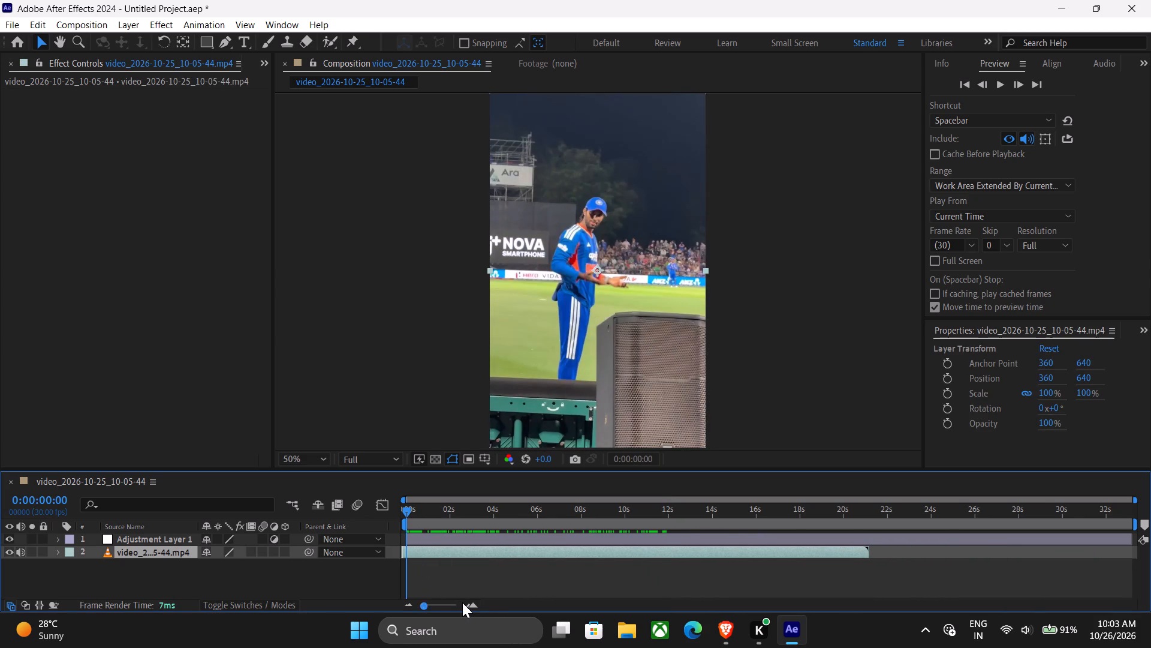
pyautogui.tripleClick(466, 602)
pyautogui.click(434, 545)
pyautogui.moveTo(438, 550); pyautogui.dragTo(457, 548)
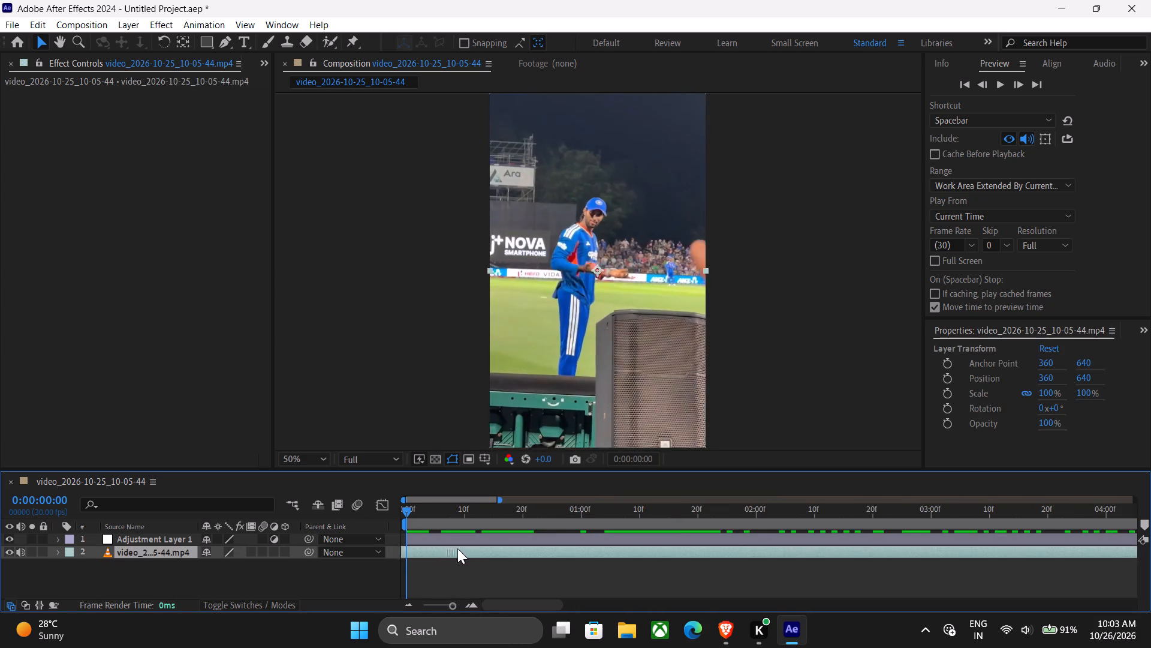
pyautogui.moveTo(457, 548); pyautogui.dragTo(465, 553)
# Split the video layer at 0:00:02:14, just before the shot changes, and delete the part after the cut.
pyautogui.moveTo(450, 513); pyautogui.dragTo(459, 512)
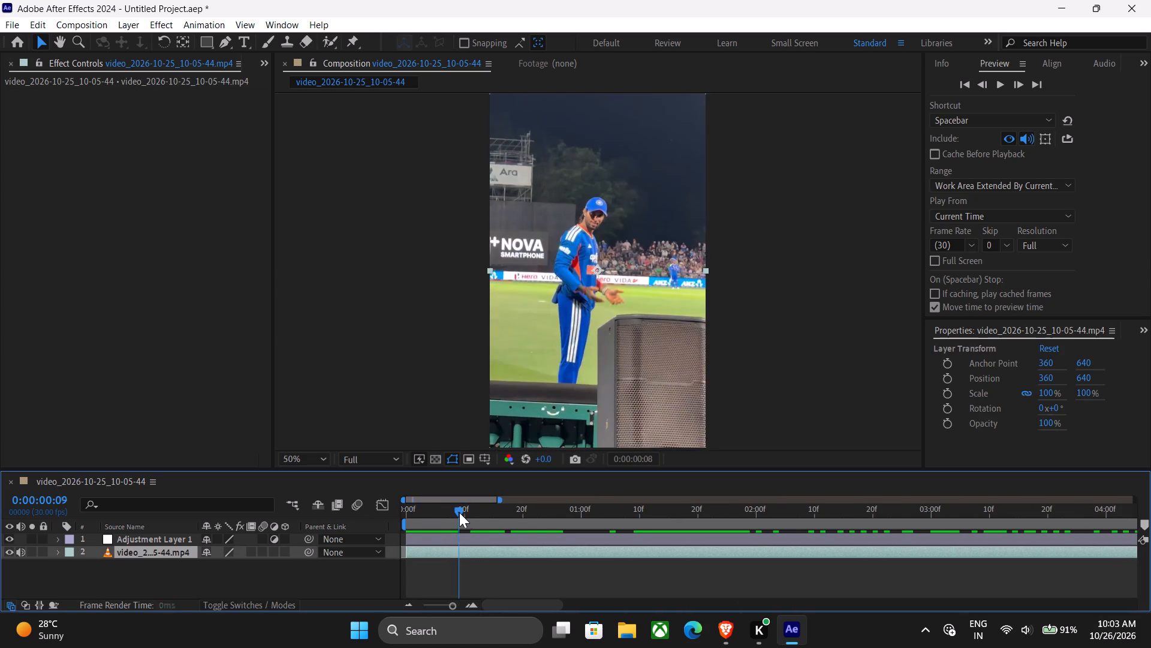
pyautogui.moveTo(459, 512); pyautogui.dragTo(500, 513)
pyautogui.moveTo(504, 513); pyautogui.dragTo(740, 520)
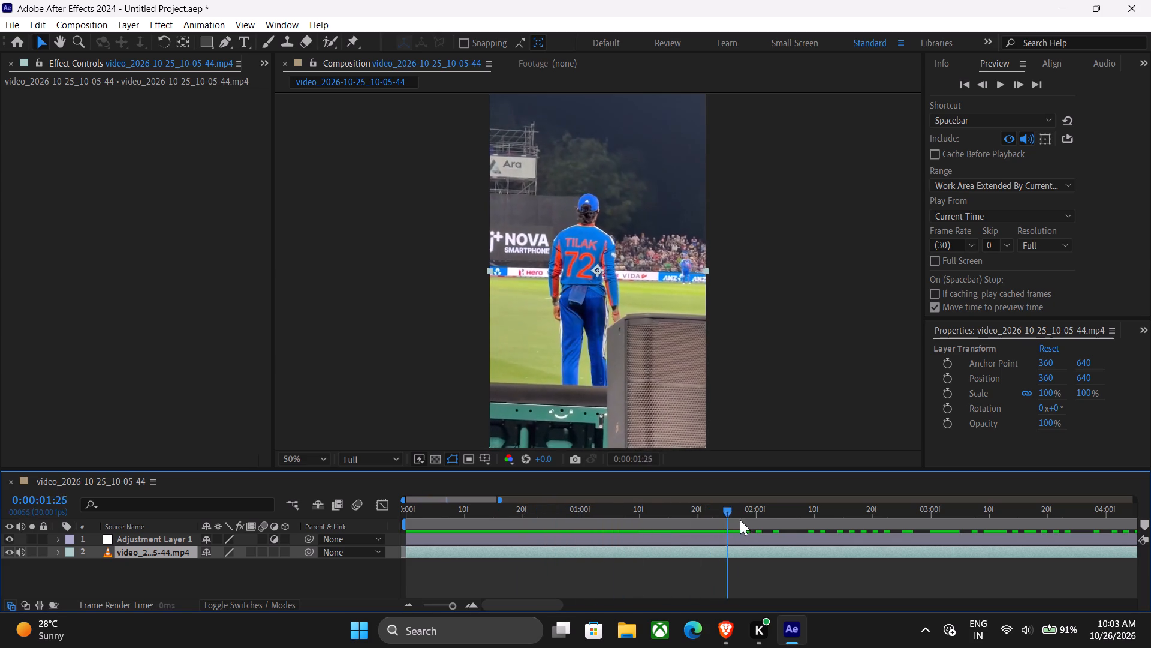
pyautogui.moveTo(740, 520); pyautogui.dragTo(854, 521)
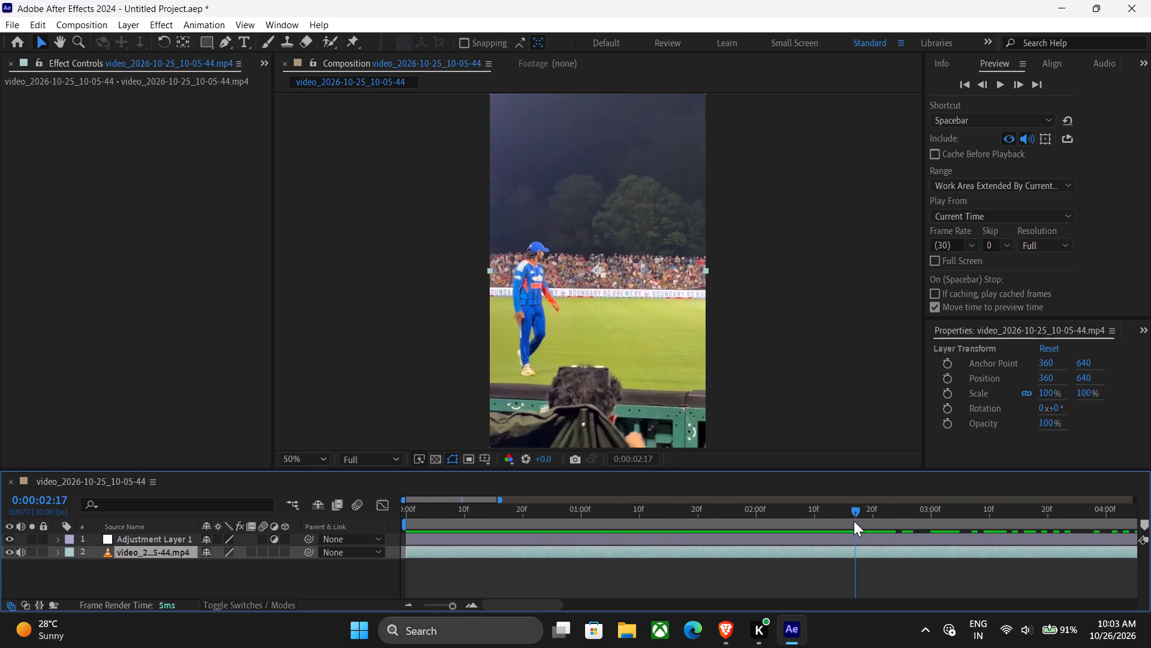
pyautogui.moveTo(854, 521); pyautogui.dragTo(838, 521)
pyautogui.hotkey('ctrl', 'Right')
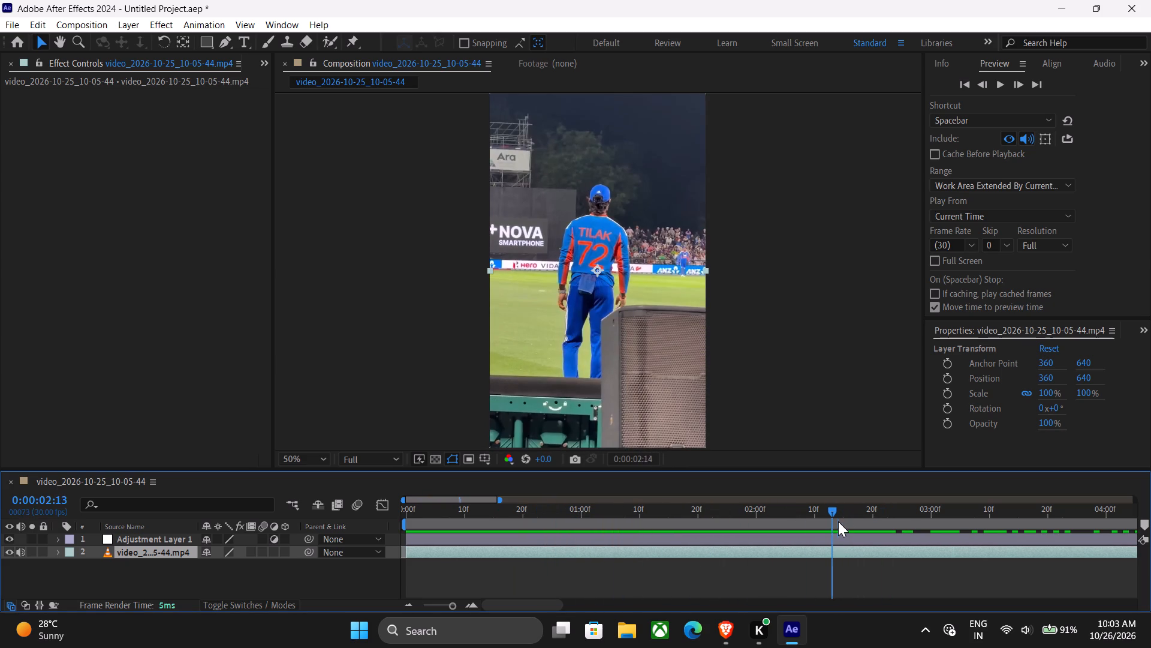
pyautogui.hotkey('ctrl', 'Right')
pyautogui.hotkey('ctrl', 'Right')
pyautogui.hotkey('ctrl', 'Left')
pyautogui.hotkey('ctrl', 'Left')
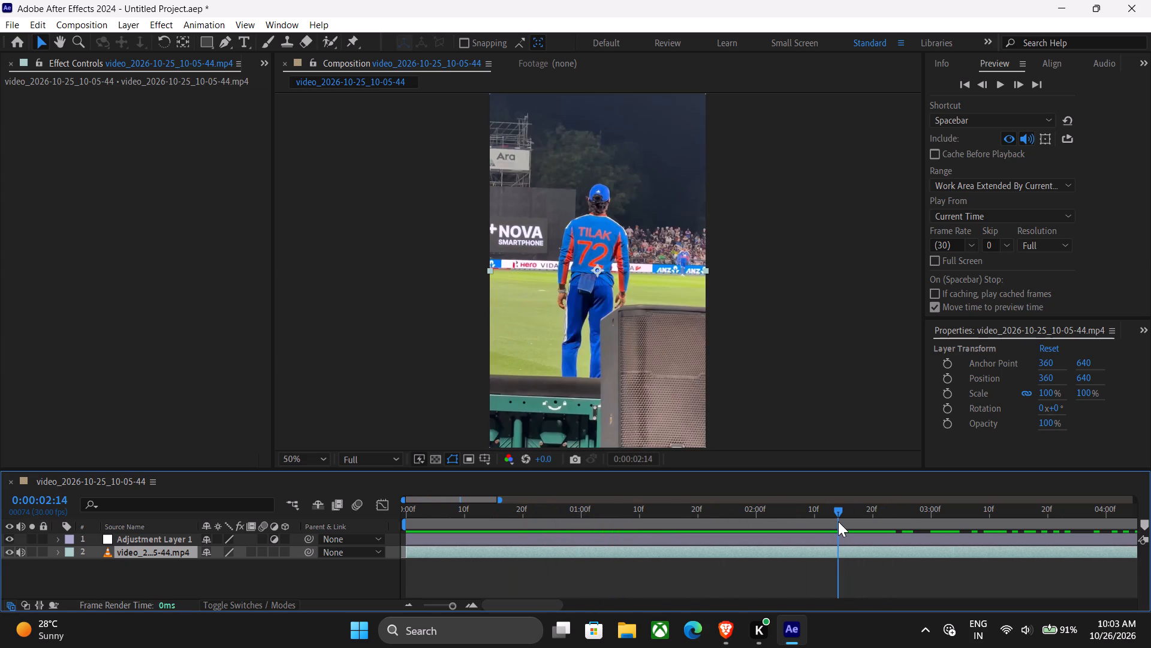
pyautogui.hotkey('ctrl', 'shift', 'd')
pyautogui.press('Pause')
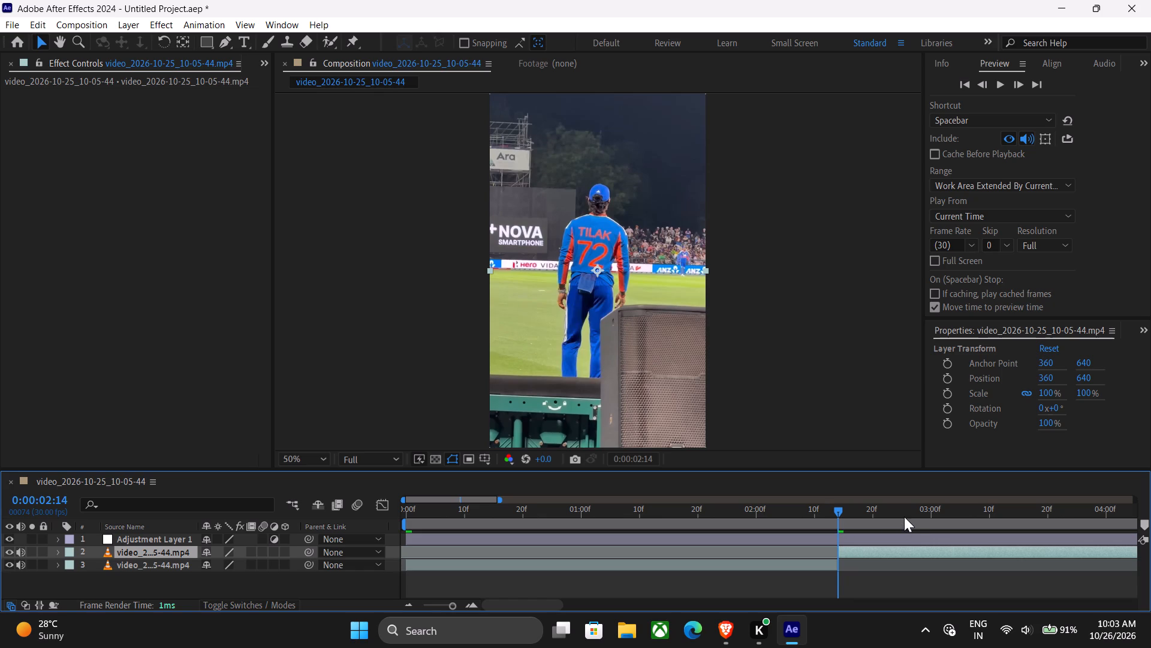
pyautogui.press('Delete')
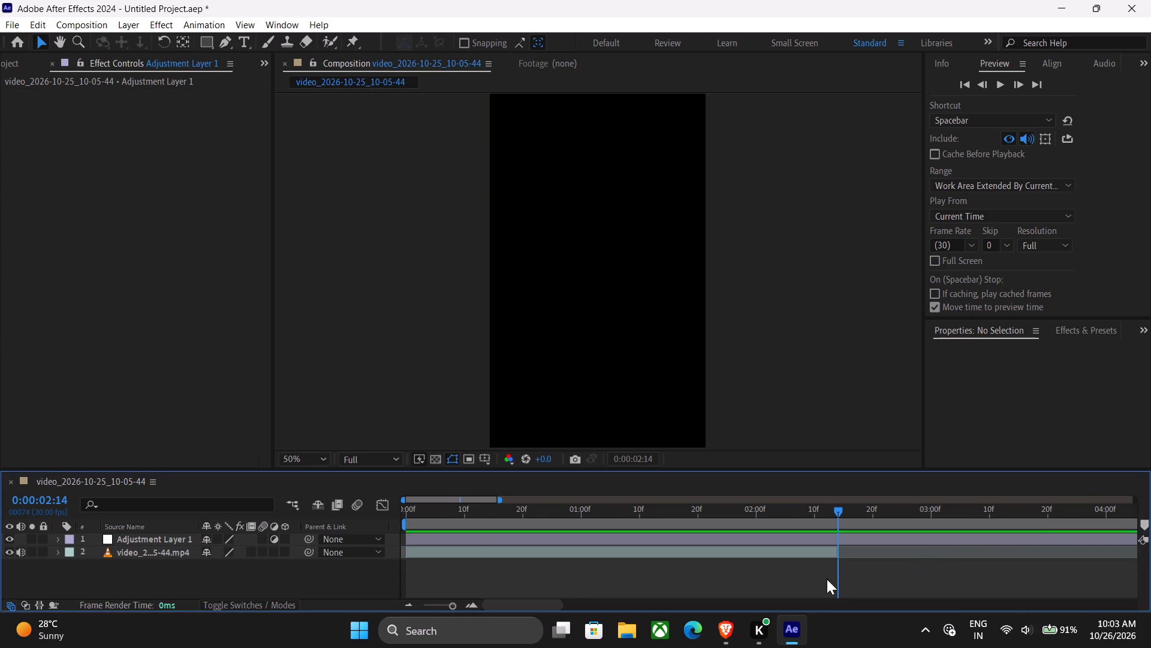
pyautogui.click(404, 604)
pyautogui.tripleClick(404, 604)
pyautogui.tripleClick(404, 604)
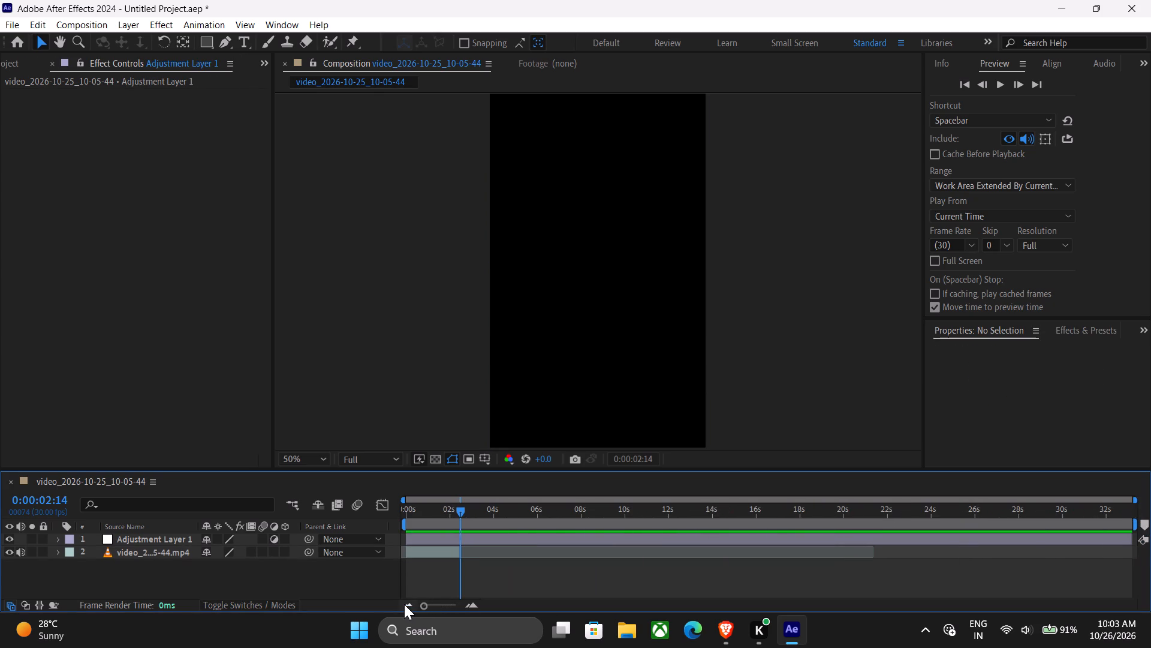
# Shorten the work area so that it ends at about 9.5 seconds.
pyautogui.doubleClick(403, 604)
pyautogui.moveTo(1136, 524); pyautogui.dragTo(470, 529)
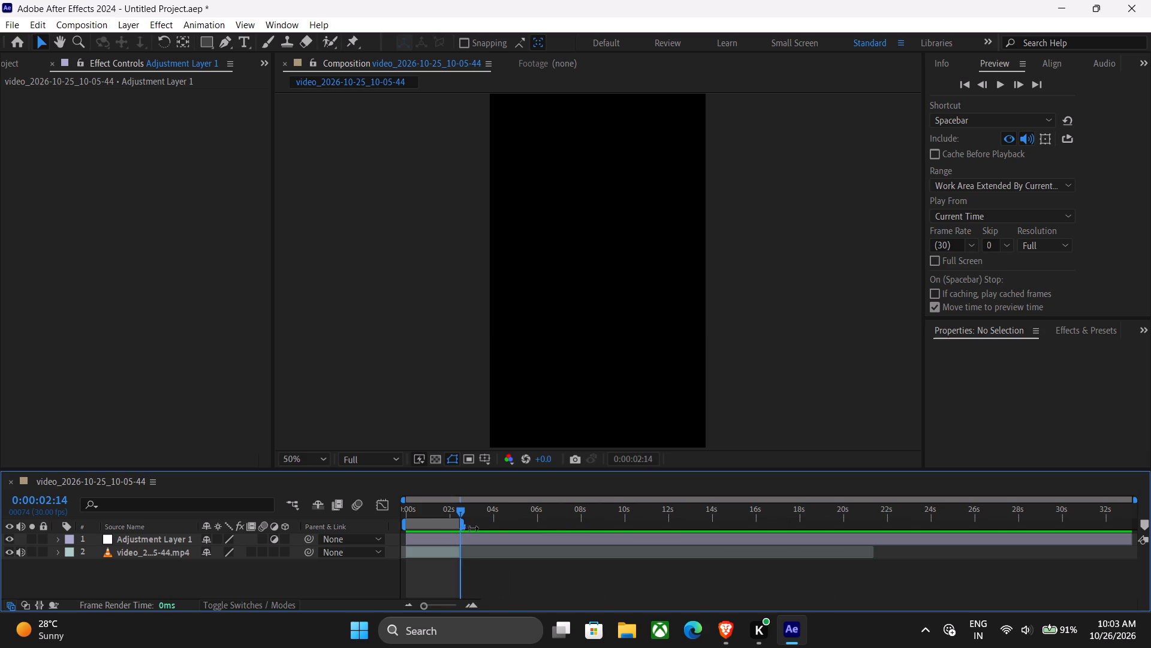
pyautogui.moveTo(470, 529); pyautogui.dragTo(617, 527)
# Apply the Twixtor Pro effect to the trimmed video layer, with the current time at 0:00:00:00.
pyautogui.tripleClick(469, 603)
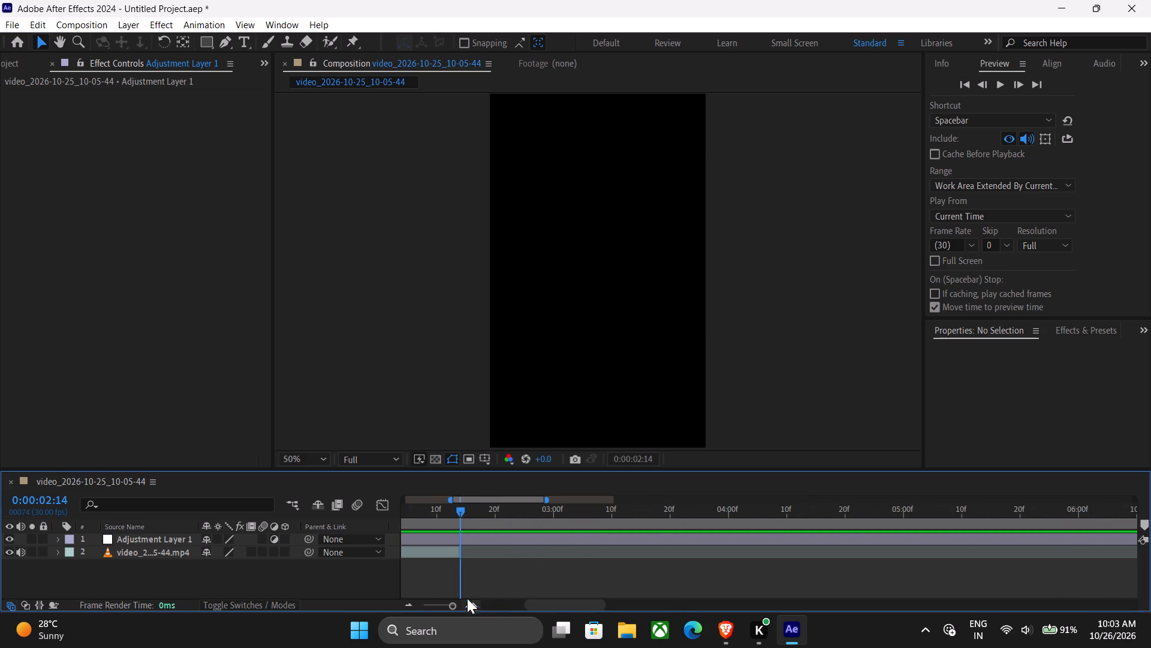
pyautogui.scroll(14, 547, 601)
pyautogui.moveTo(548, 507); pyautogui.dragTo(491, 517)
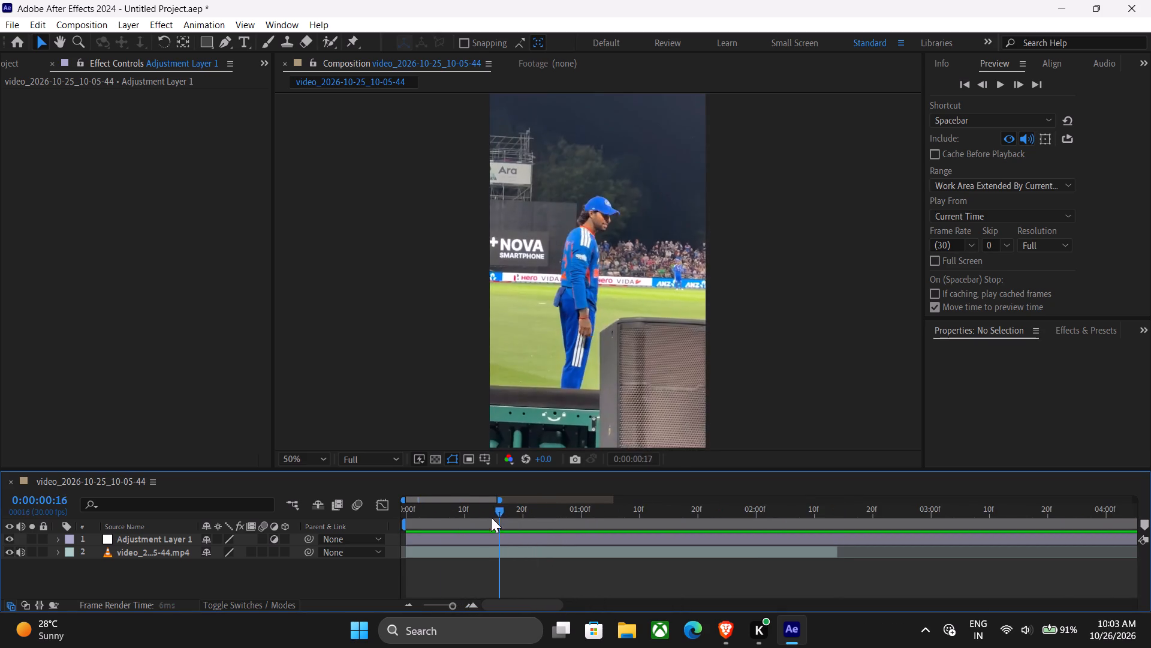
pyautogui.moveTo(491, 517); pyautogui.dragTo(396, 517)
pyautogui.moveTo(427, 512); pyautogui.dragTo(475, 509)
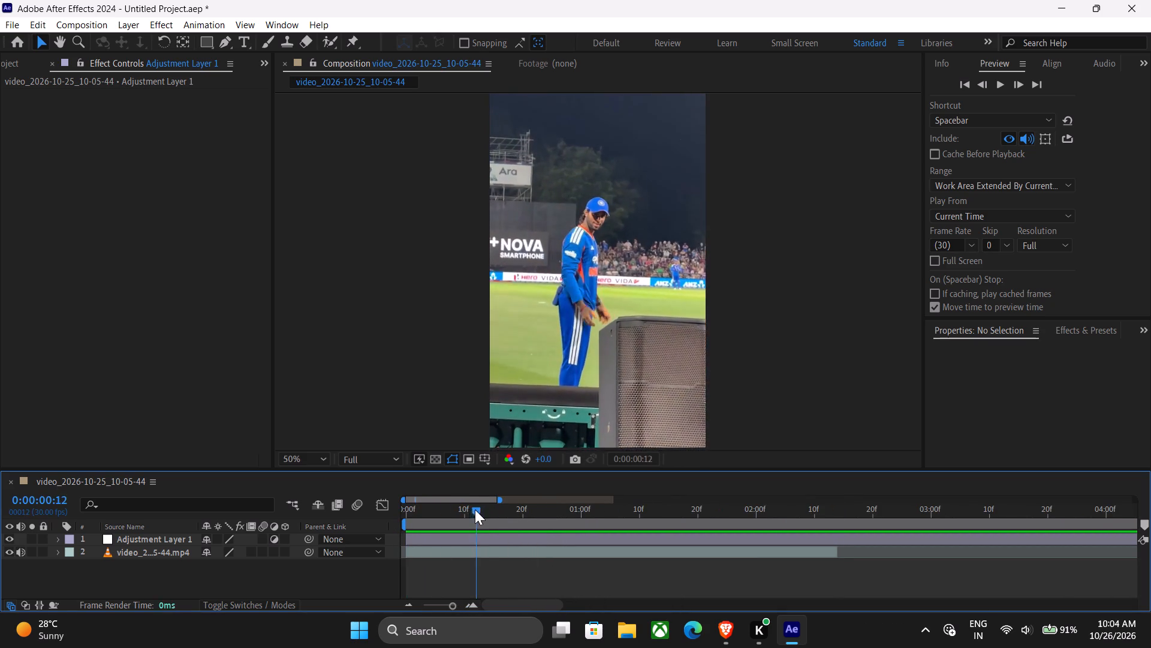
pyautogui.moveTo(475, 509); pyautogui.dragTo(400, 510)
pyautogui.click(423, 554)
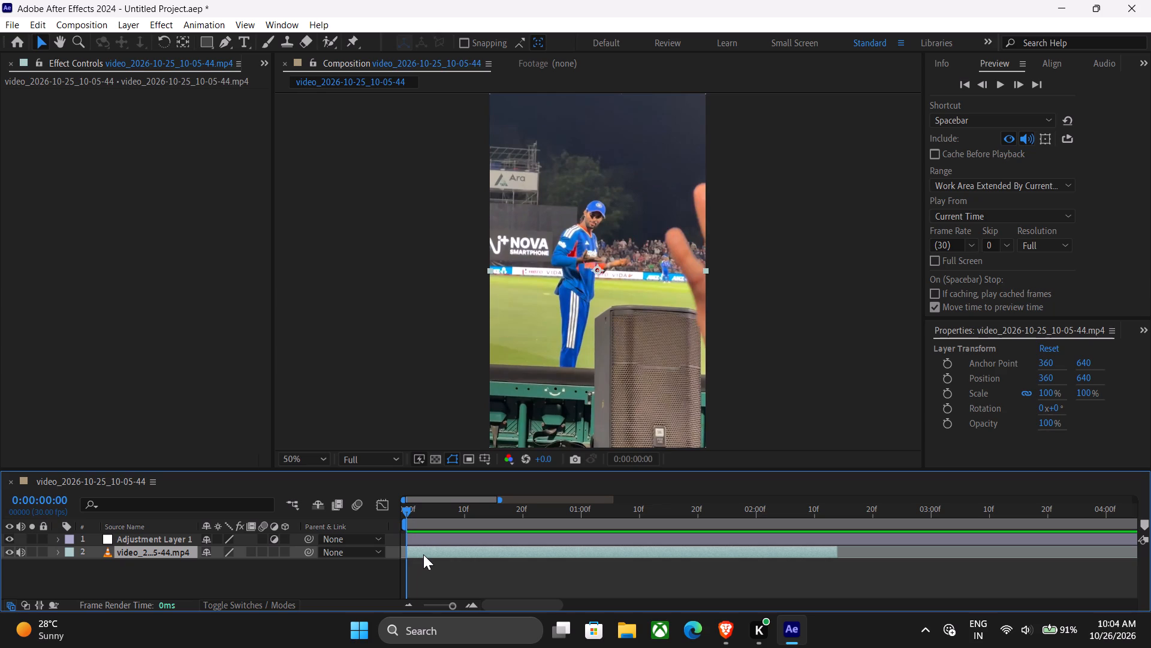
pyautogui.hotkey('ctrl', 'space')
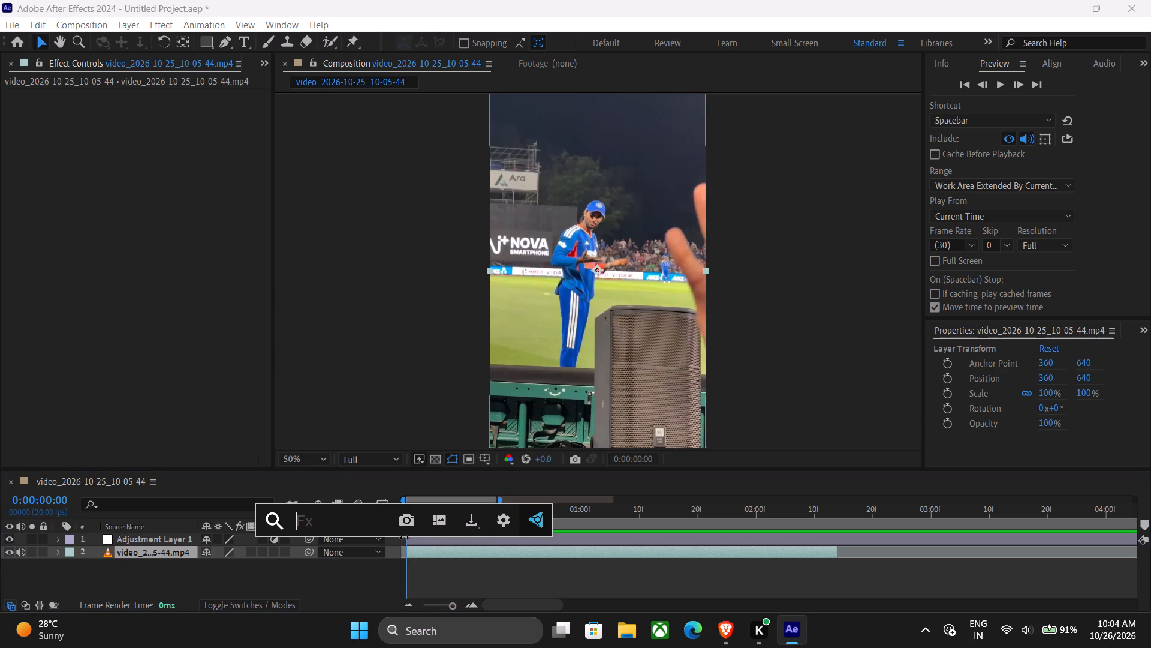
pyautogui.press('t')
pyautogui.click(402, 514)
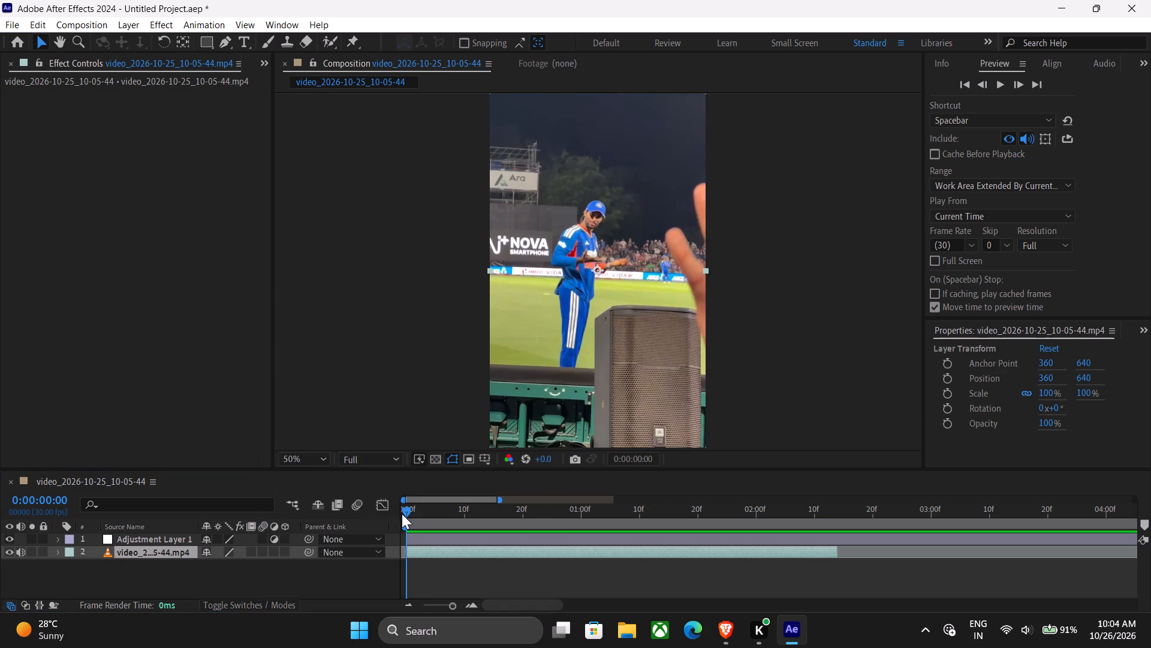
# Set Twixtor Pro's Use GPU to ON and its Image Prep to Contrast/Edge Enhance.
pyautogui.click(185, 118)
pyautogui.click(187, 154)
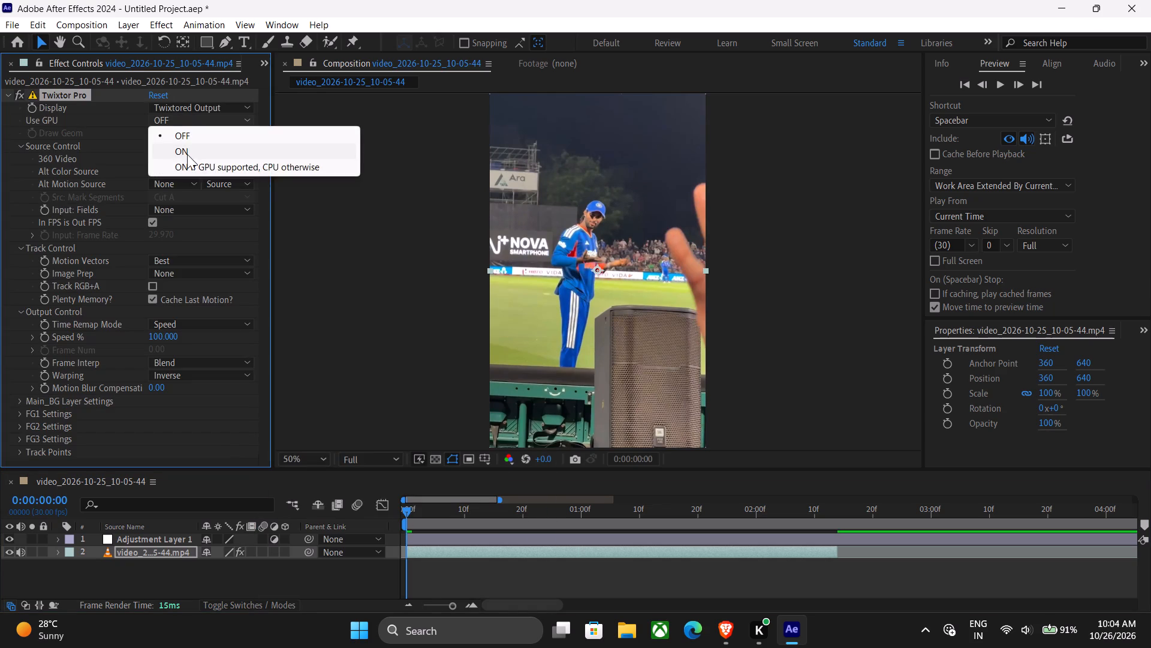
pyautogui.click(161, 276)
pyautogui.click(168, 305)
pyautogui.click(164, 275)
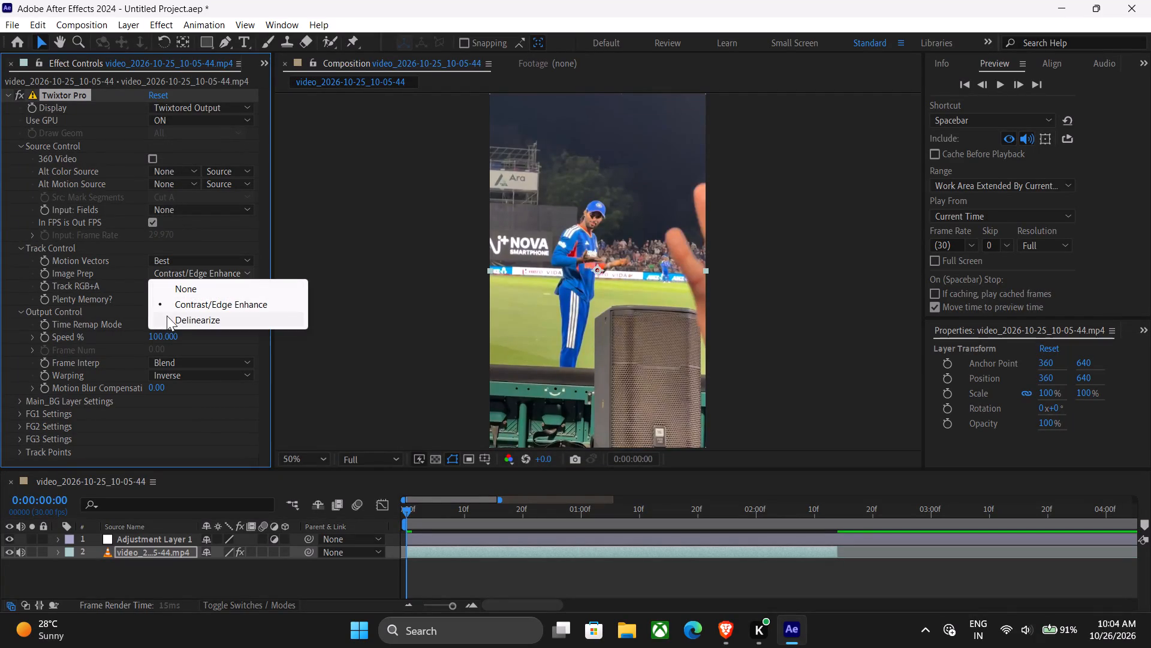
pyautogui.click(125, 313)
# Set Twixtor Pro's Frame Interp to Motion Weighted Blend and Warping to Inverse w/ Smart Blend, keeping Motion Vectors at Best.
pyautogui.click(175, 360)
pyautogui.click(183, 404)
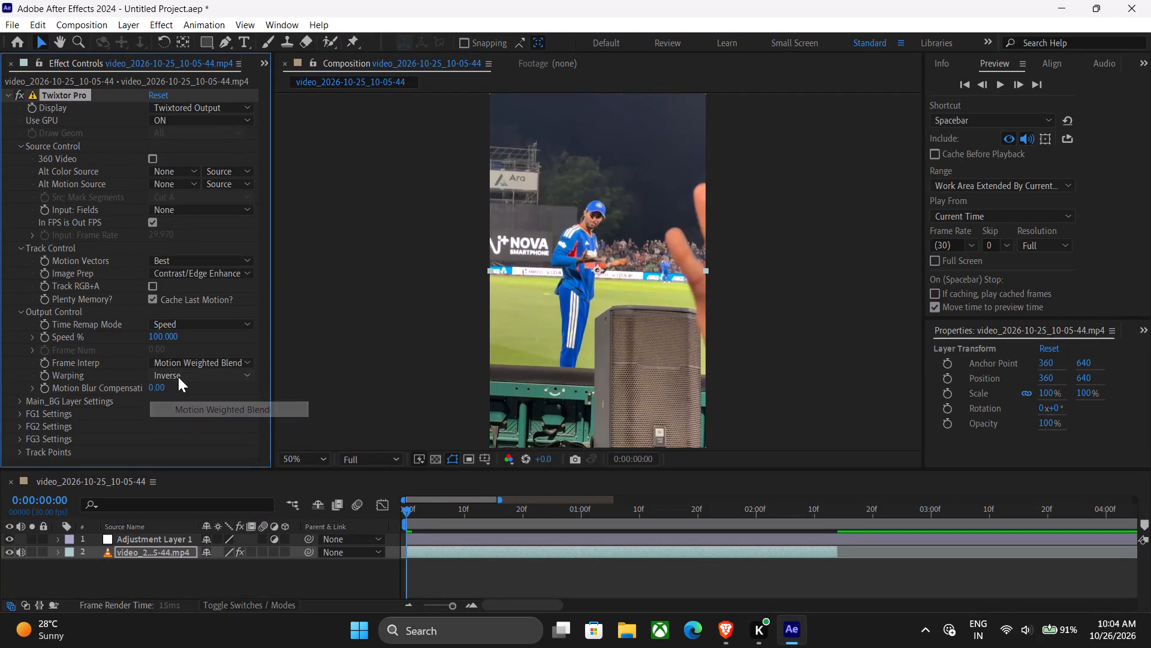
pyautogui.click(179, 374)
pyautogui.click(183, 401)
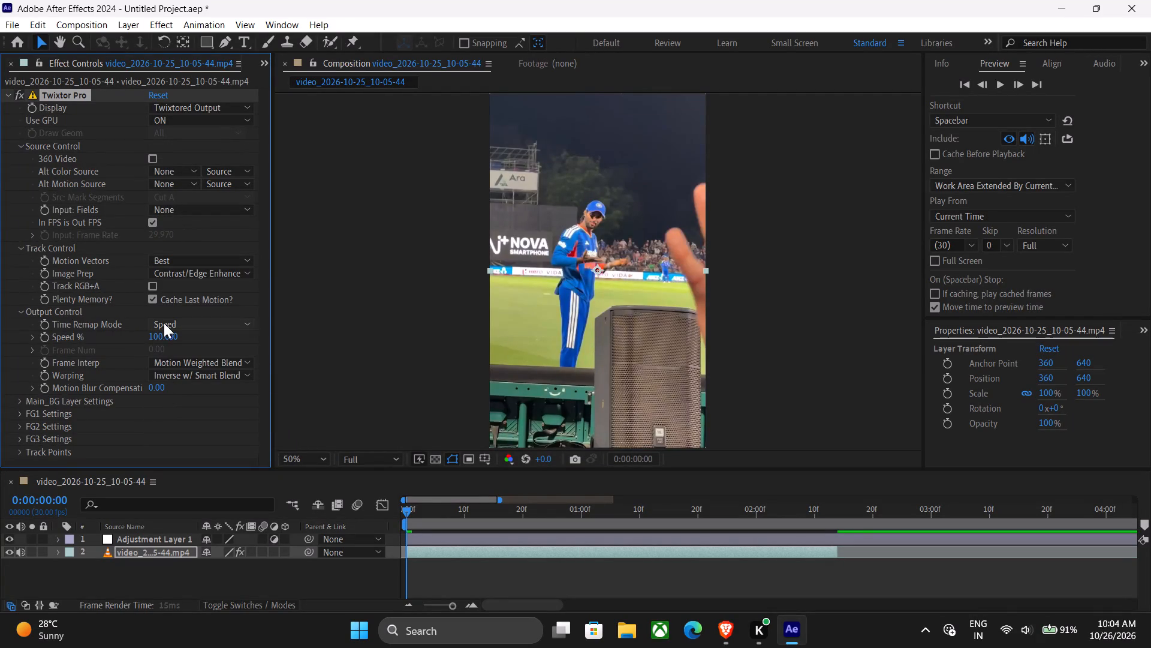
pyautogui.click(163, 261)
pyautogui.click(163, 261)
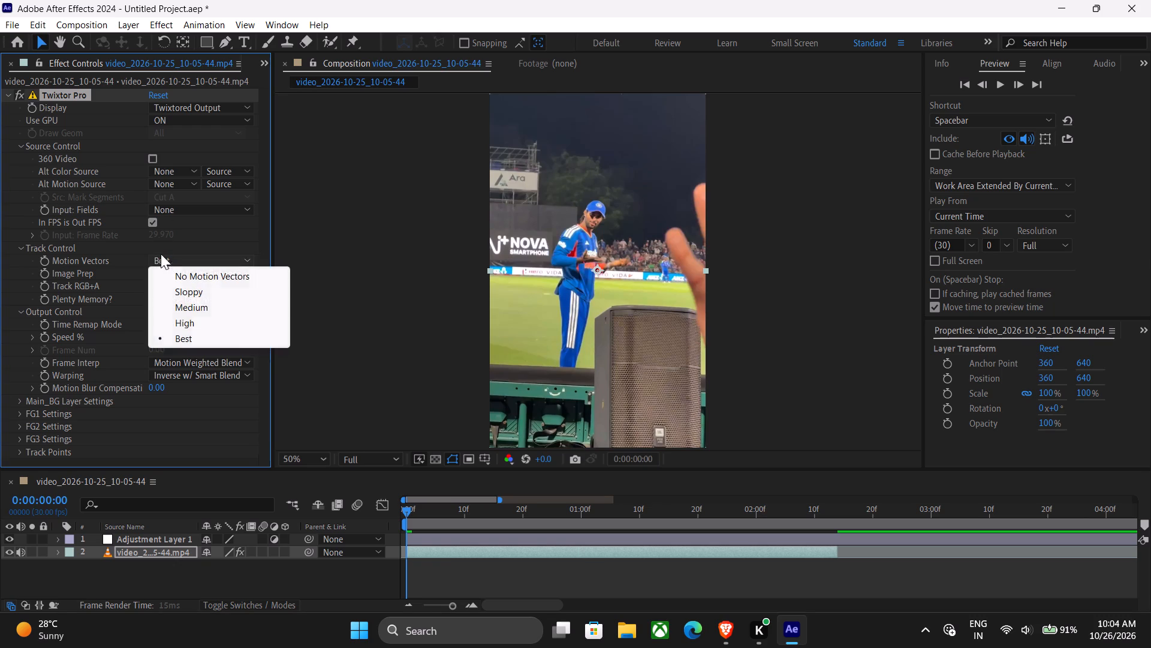
pyautogui.click(167, 205)
# Turn off In FPS is Out FPS in Twixtor Pro and set the input frame rate to 30.
pyautogui.click(112, 224)
pyautogui.click(144, 220)
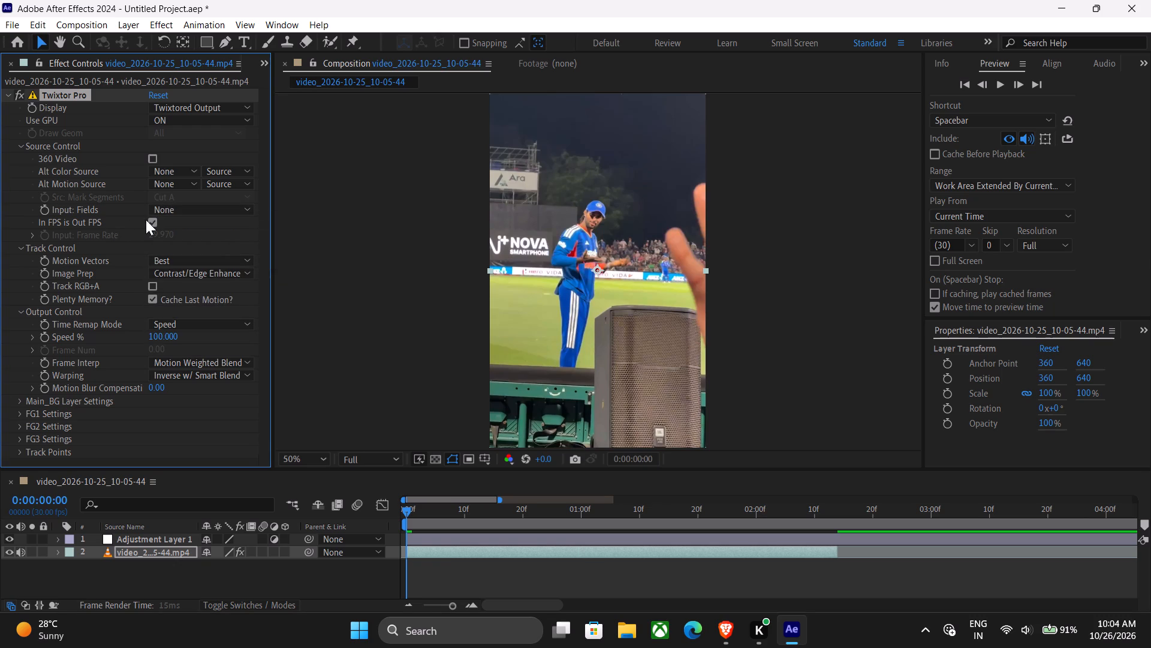
pyautogui.click(156, 222)
pyautogui.click(155, 233)
pyautogui.press('3')
pyautogui.press('0')
pyautogui.click(196, 238)
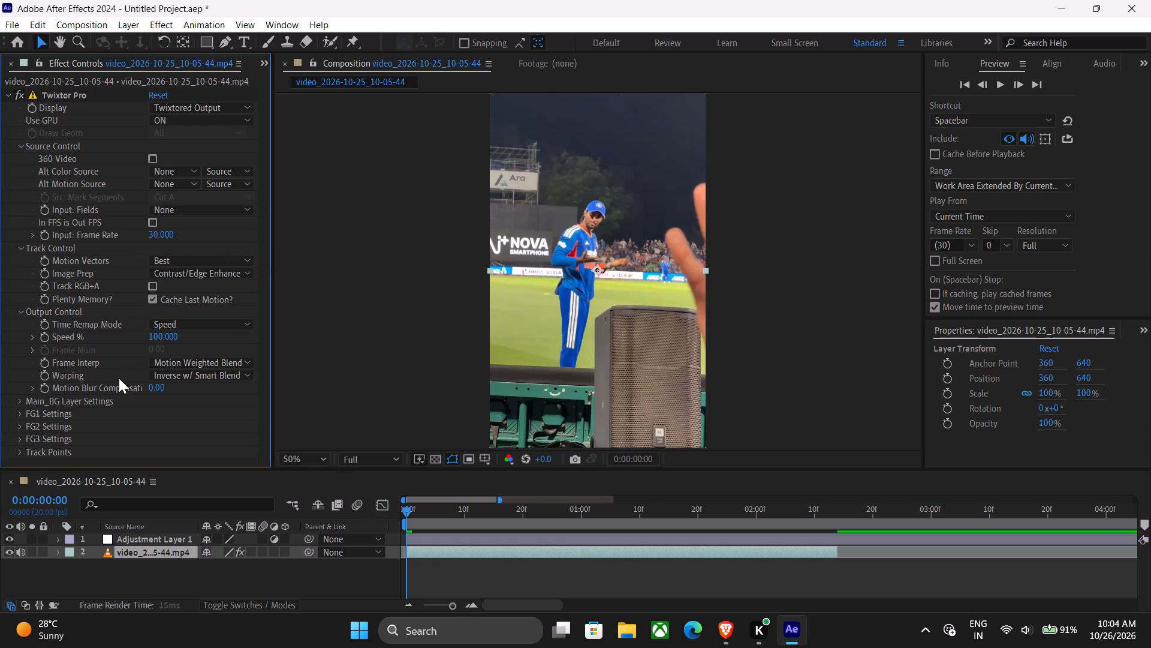
# Keyframe Twixtor Pro's Speed % at 100 at the clip start and at 250 at 0:00:00:10.
pyautogui.click(49, 337)
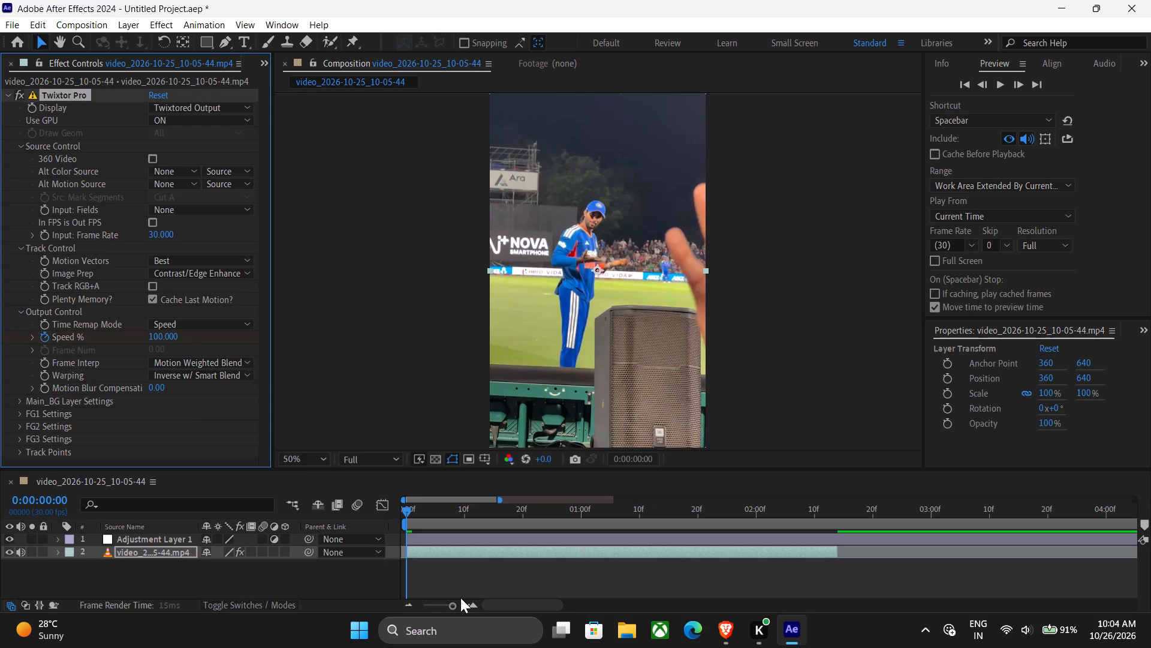
pyautogui.press('u')
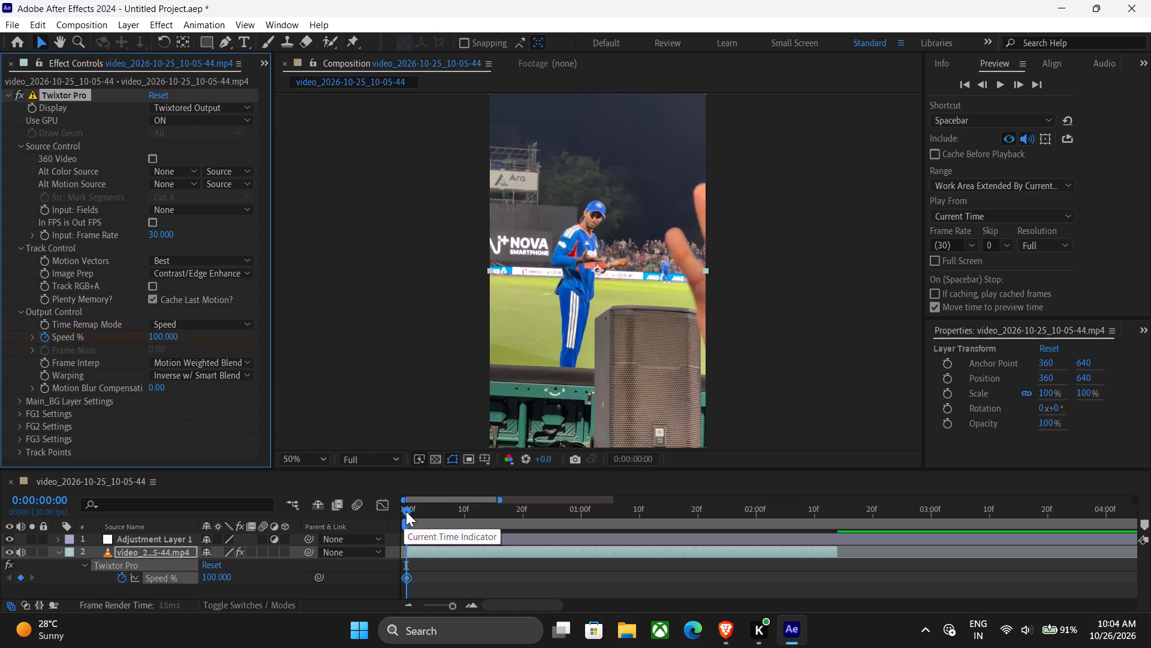
pyautogui.hotkey('ctrl', 'shift', 'Right')
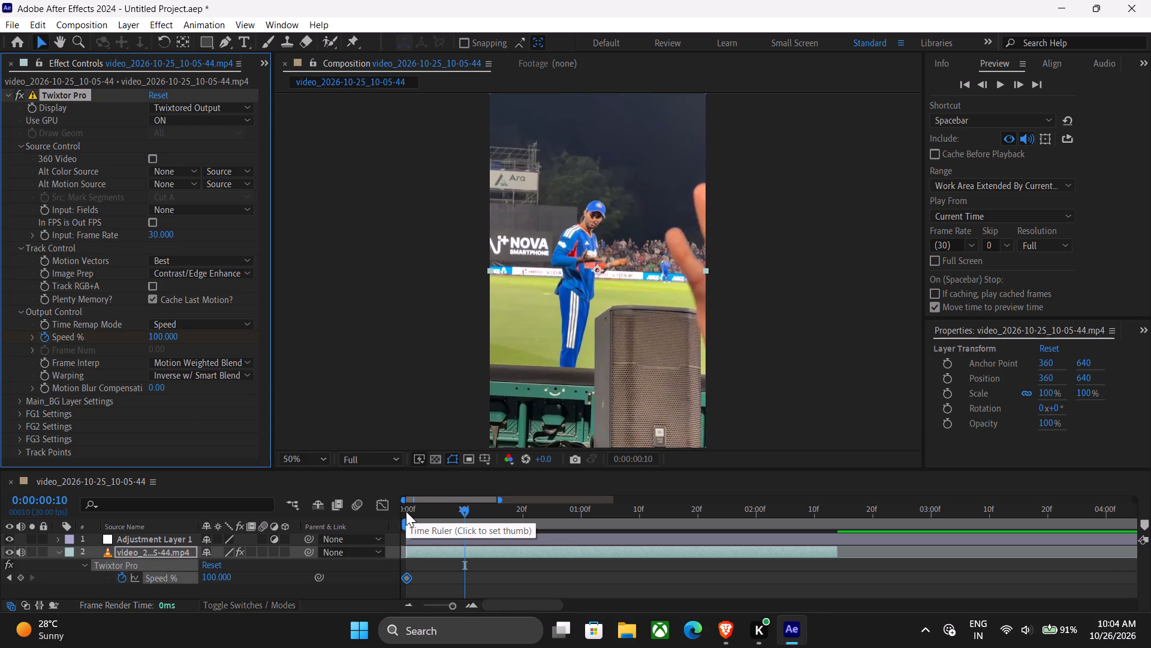
pyautogui.click(174, 334)
pyautogui.write('25')
pyautogui.press('0')
pyautogui.click(213, 341)
# Add a Speed % keyframe of 30 at 0:00:00:20.
pyautogui.hotkey('ctrl', 'shift', 'Right')
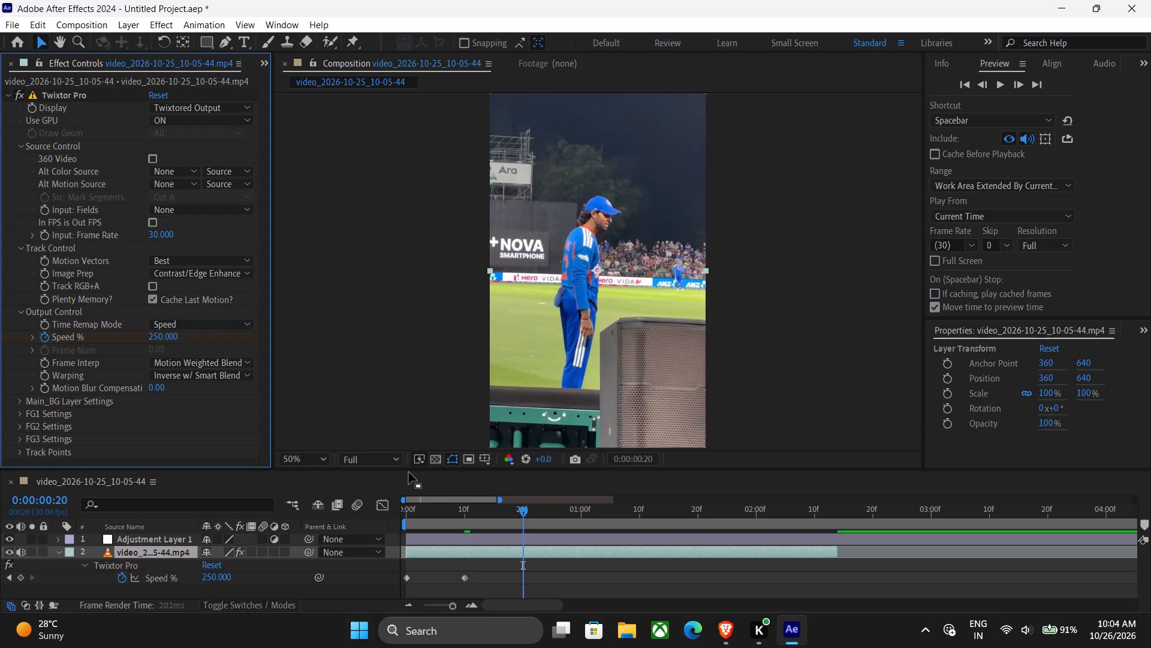
pyautogui.click(169, 334)
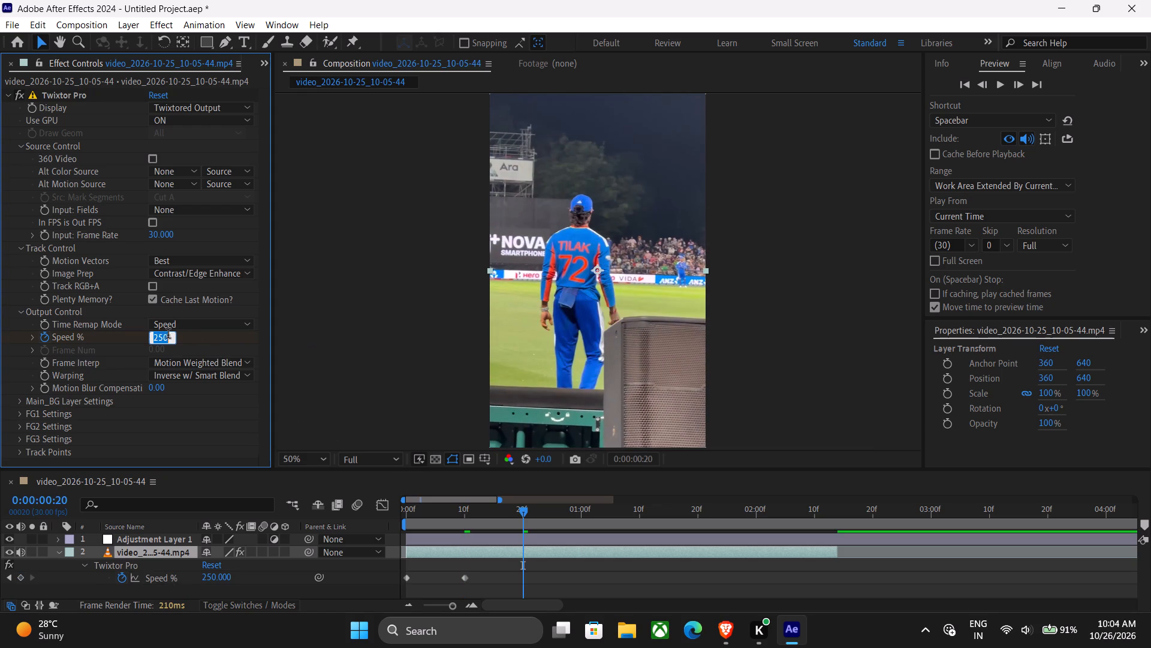
pyautogui.press('3')
pyautogui.press('0')
pyautogui.click(233, 343)
# Apply Easy Ease to all three Speed % keyframes.
pyautogui.moveTo(574, 571); pyautogui.dragTo(373, 596)
pyautogui.press('F9')
# In the Graph Editor, shape the Speed % curve to drop steeply after the 0:00:00:10 peak and level out towards 0:00:00:20.
pyautogui.click(384, 500)
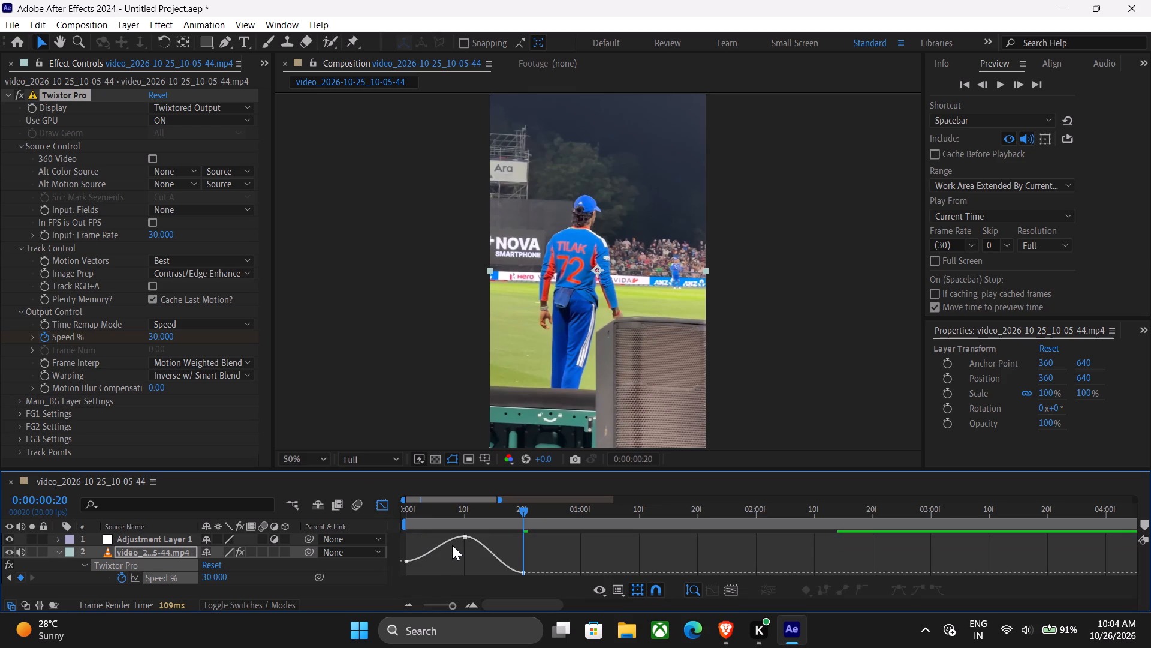
pyautogui.click(465, 539)
pyautogui.moveTo(483, 535); pyautogui.dragTo(430, 566)
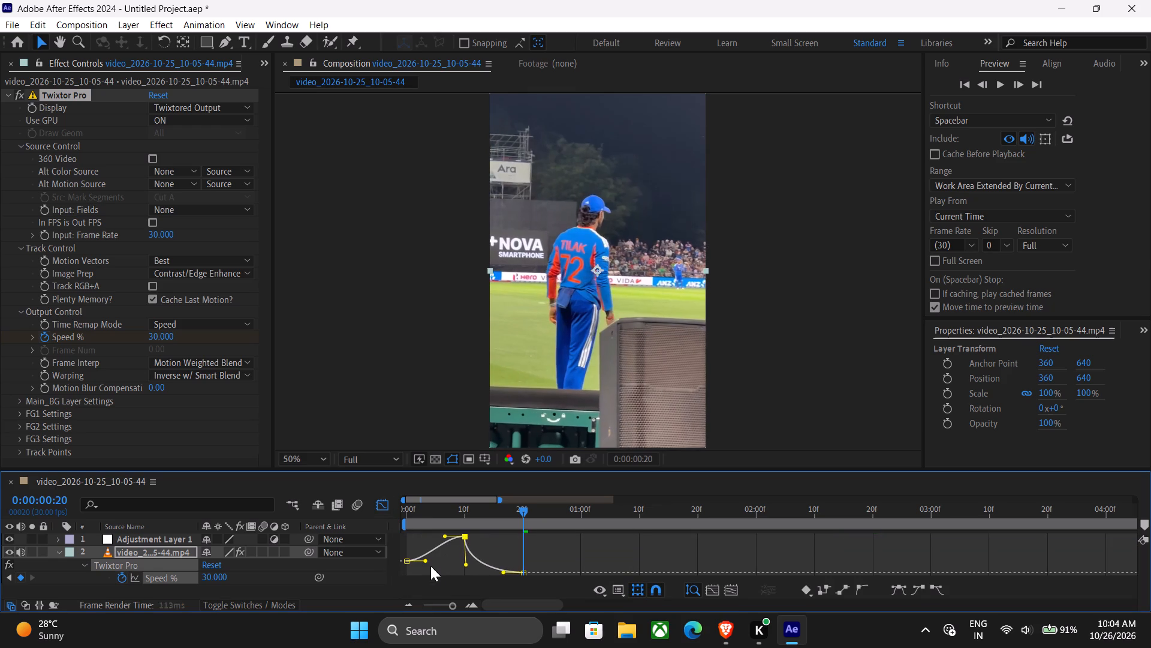
pyautogui.moveTo(430, 566); pyautogui.dragTo(427, 568)
pyautogui.moveTo(503, 572); pyautogui.dragTo(475, 570)
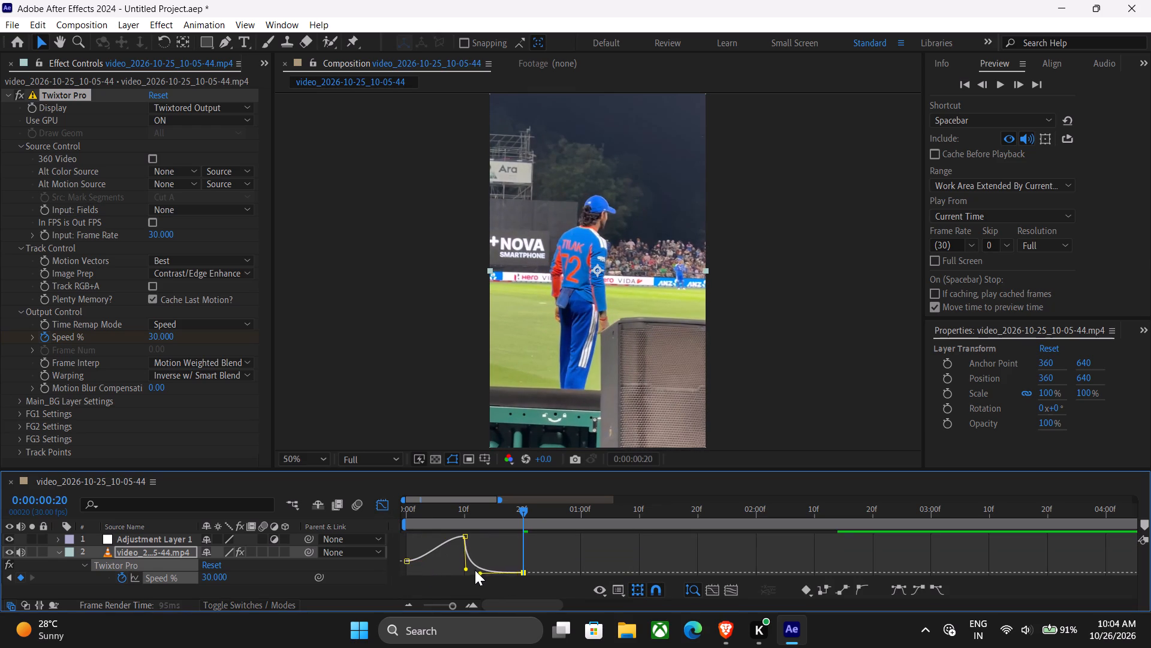
pyautogui.moveTo(475, 570); pyautogui.dragTo(468, 570)
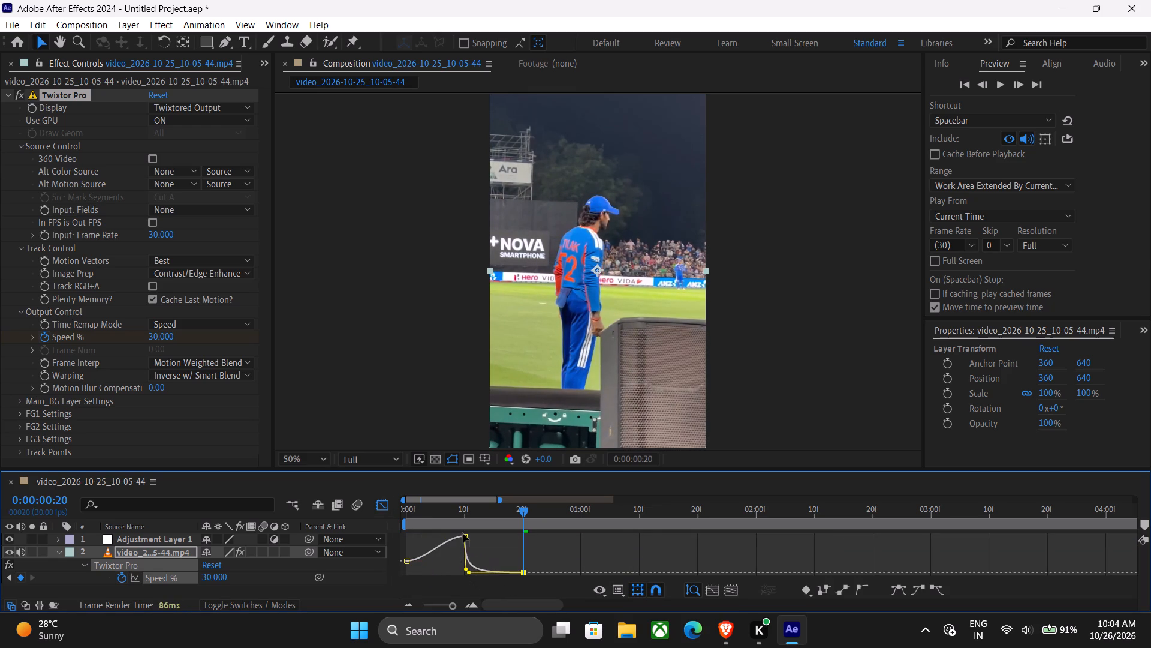
# Pull the peak keyframe's incoming handle down so the Speed % curve rises steeply just before 0:00:00:10.
pyautogui.click(464, 533)
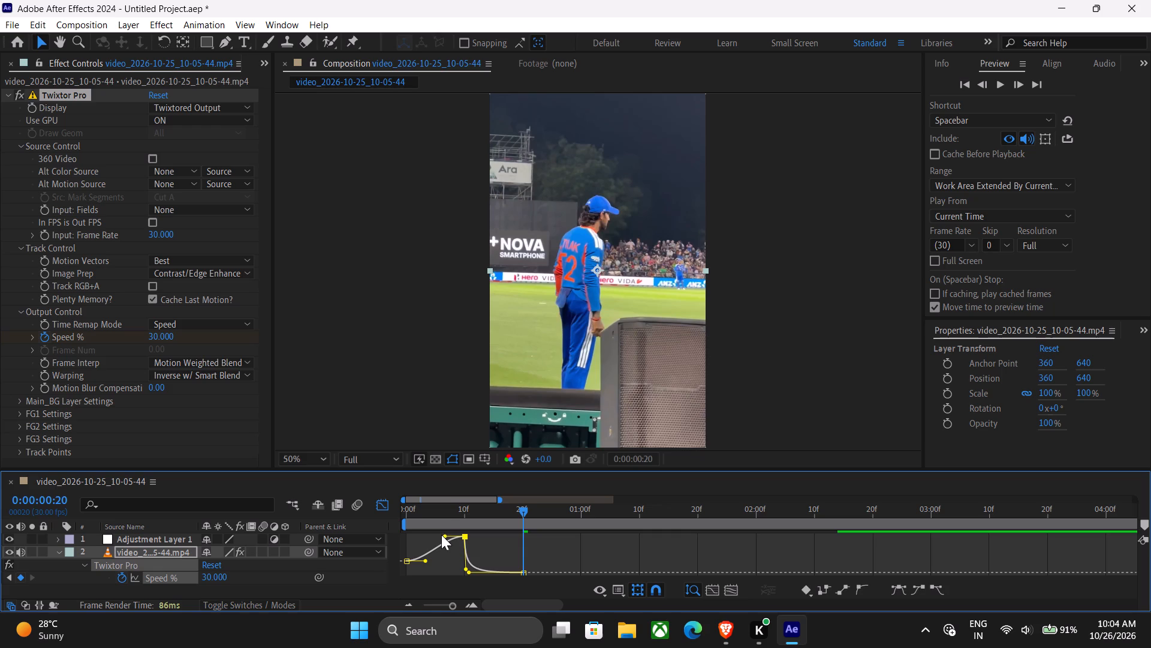
pyautogui.moveTo(441, 535); pyautogui.dragTo(447, 541)
pyautogui.moveTo(454, 547); pyautogui.dragTo(465, 559)
pyautogui.click(465, 540)
pyautogui.moveTo(444, 536); pyautogui.dragTo(467, 556)
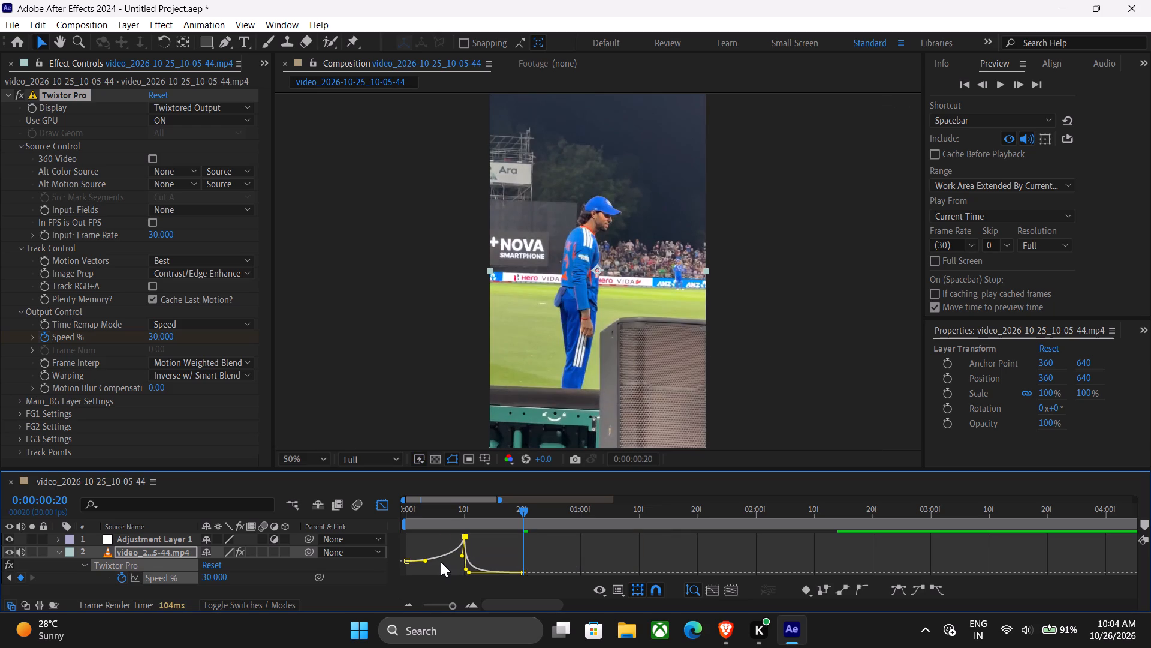
# Extend the first Speed % keyframe's outgoing handle almost to the peak so the curve stays flat before its sharp rise.
pyautogui.moveTo(427, 564); pyautogui.dragTo(435, 565)
pyautogui.click(435, 565)
pyautogui.click(456, 564)
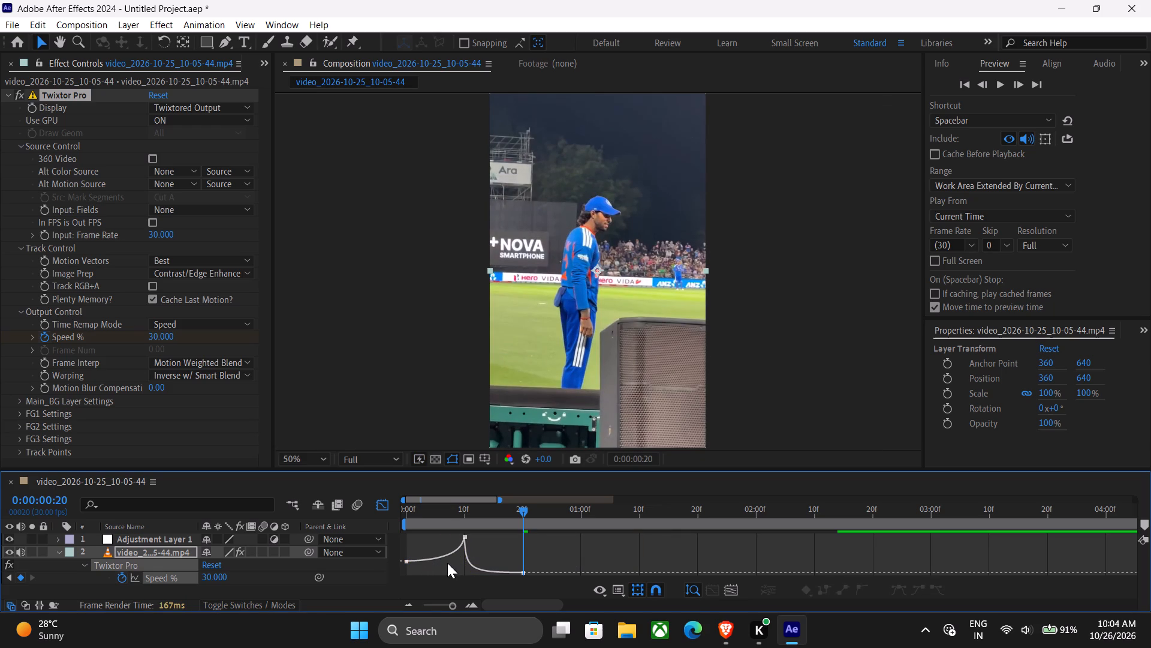
pyautogui.click(410, 561)
pyautogui.moveTo(434, 562); pyautogui.dragTo(445, 560)
pyautogui.click(447, 560)
pyautogui.click(453, 560)
pyautogui.click(405, 559)
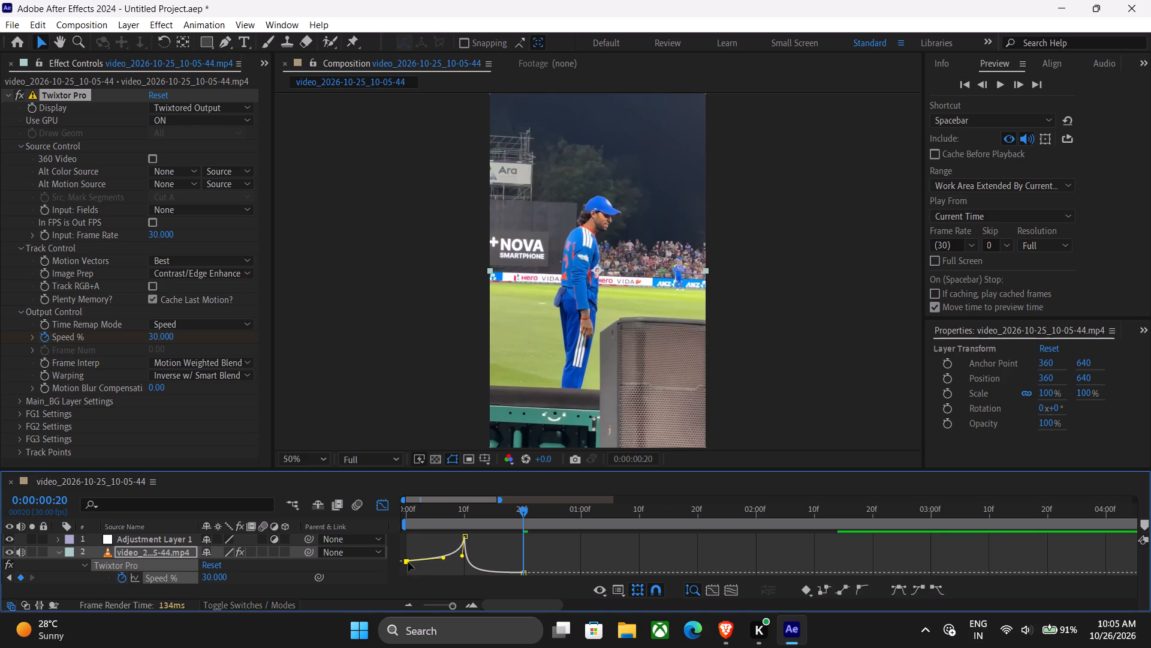
pyautogui.click(444, 558)
pyautogui.click(451, 561)
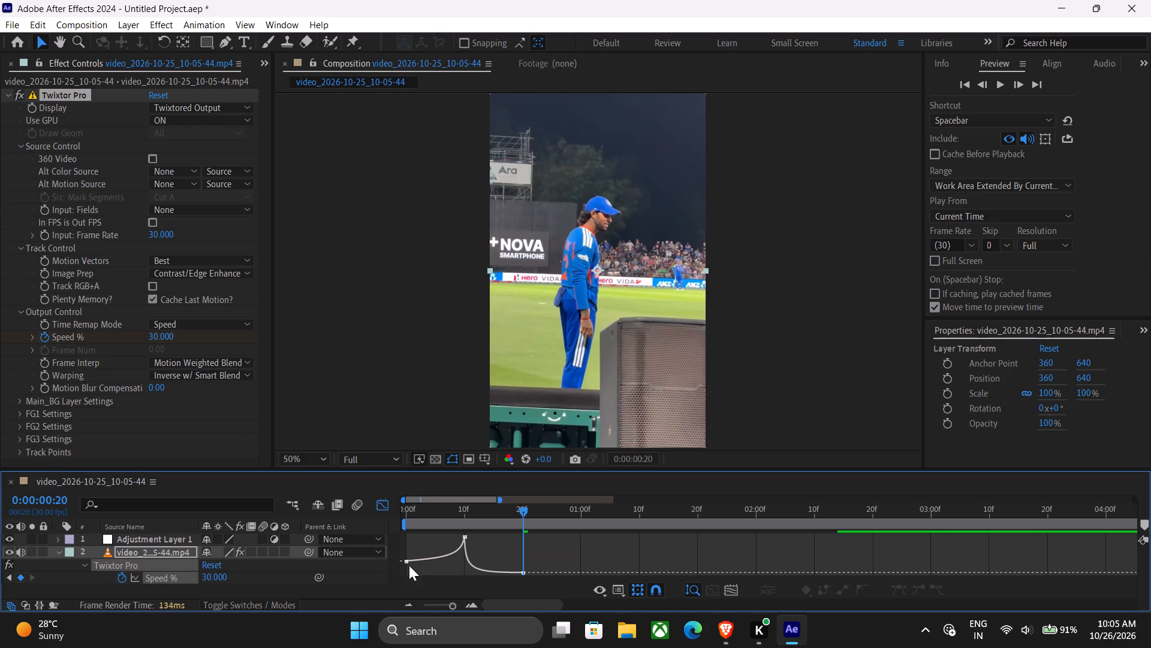
pyautogui.click(409, 563)
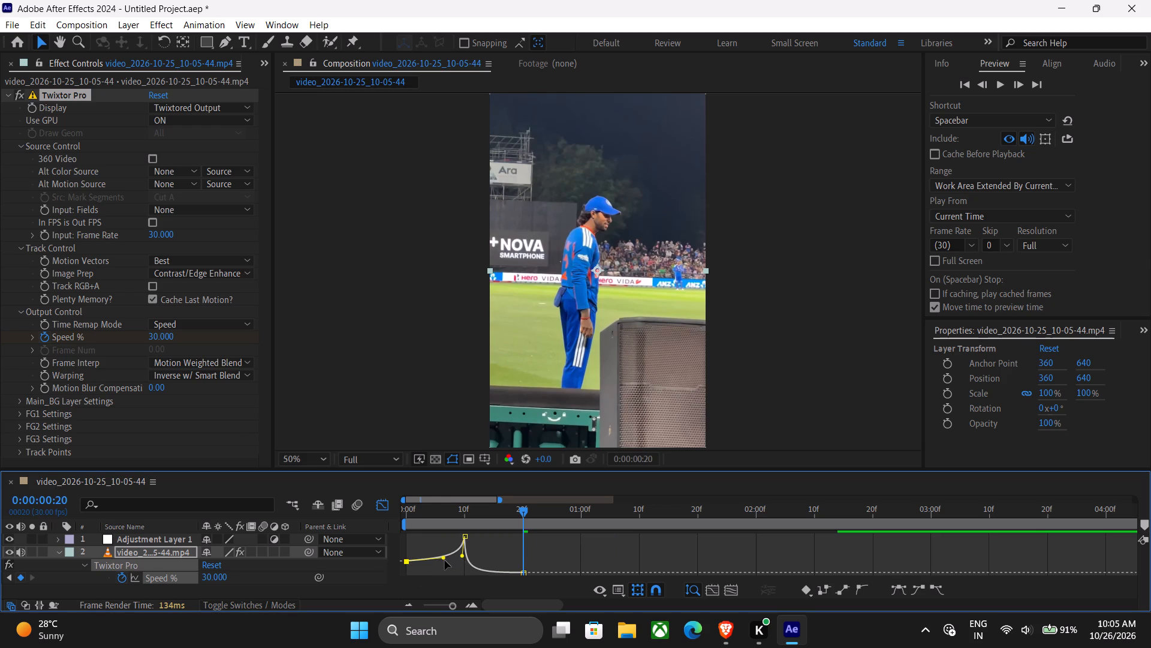
pyautogui.moveTo(445, 560); pyautogui.dragTo(460, 564)
# Preview the speed ramp from 0:00:00:00 and close the Graph Editor to return to the layer bars.
pyautogui.moveTo(447, 511); pyautogui.dragTo(400, 512)
pyautogui.press('space')
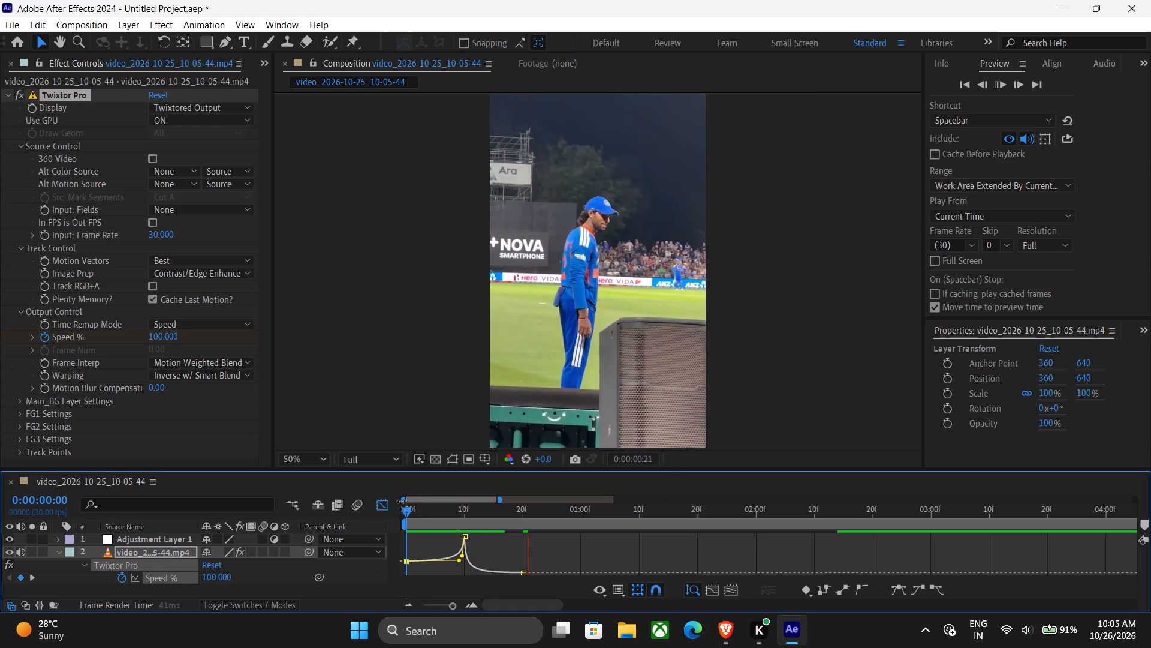
pyautogui.click(385, 516)
pyautogui.click(385, 506)
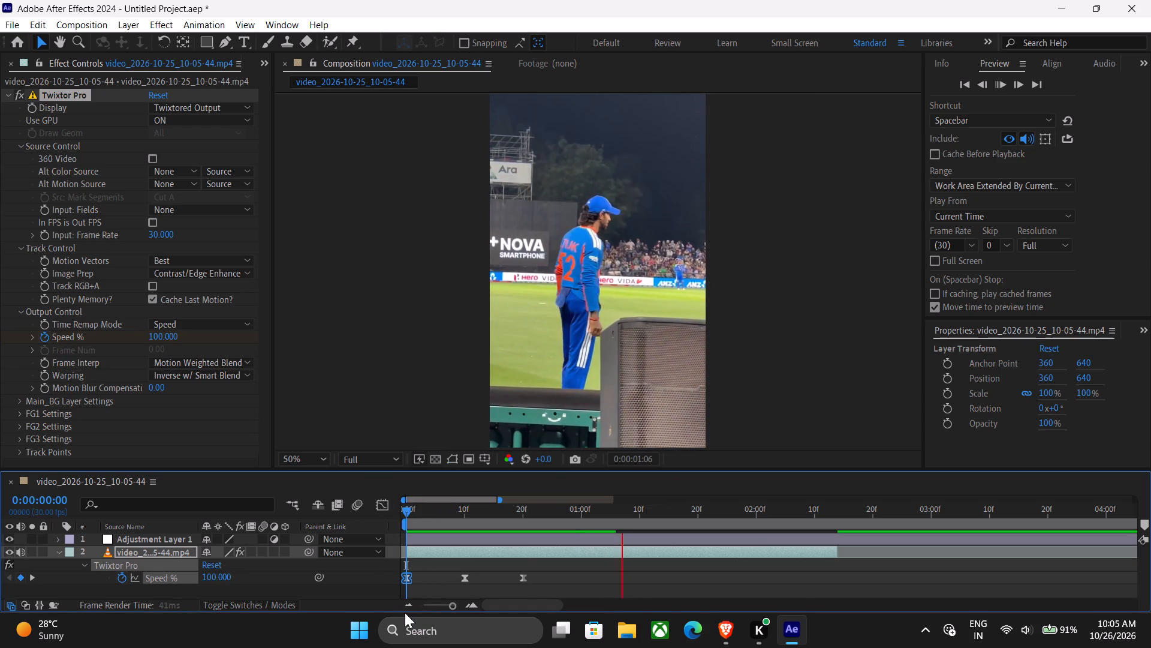
pyautogui.doubleClick(406, 608)
# Mute the video layer's audio.
pyautogui.click(21, 553)
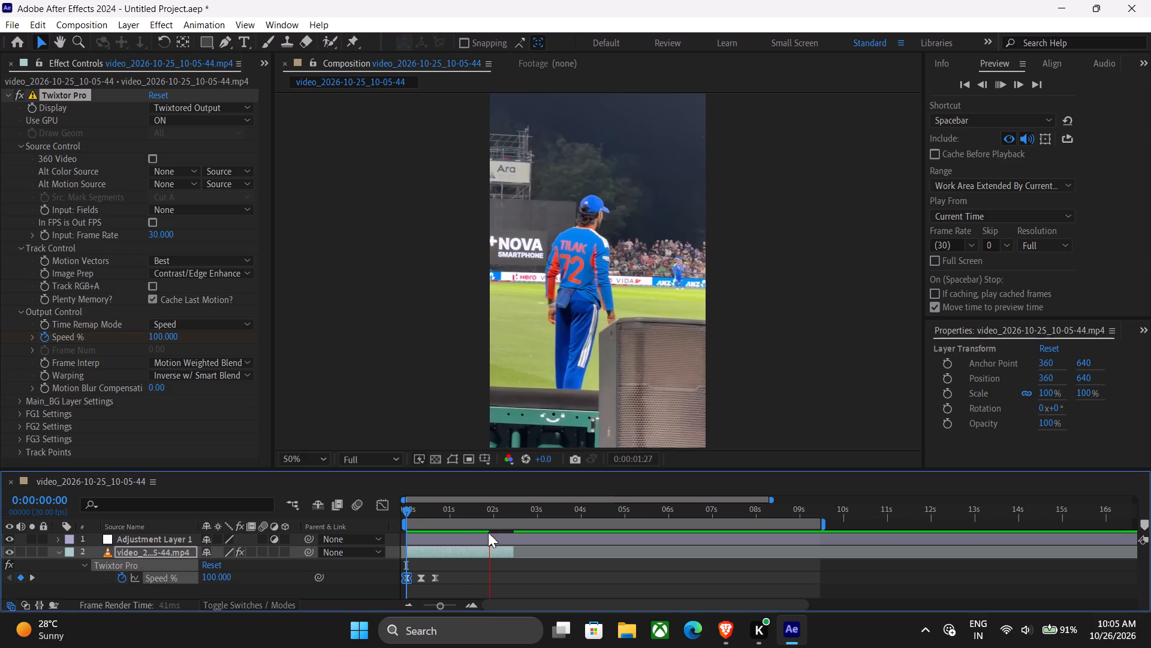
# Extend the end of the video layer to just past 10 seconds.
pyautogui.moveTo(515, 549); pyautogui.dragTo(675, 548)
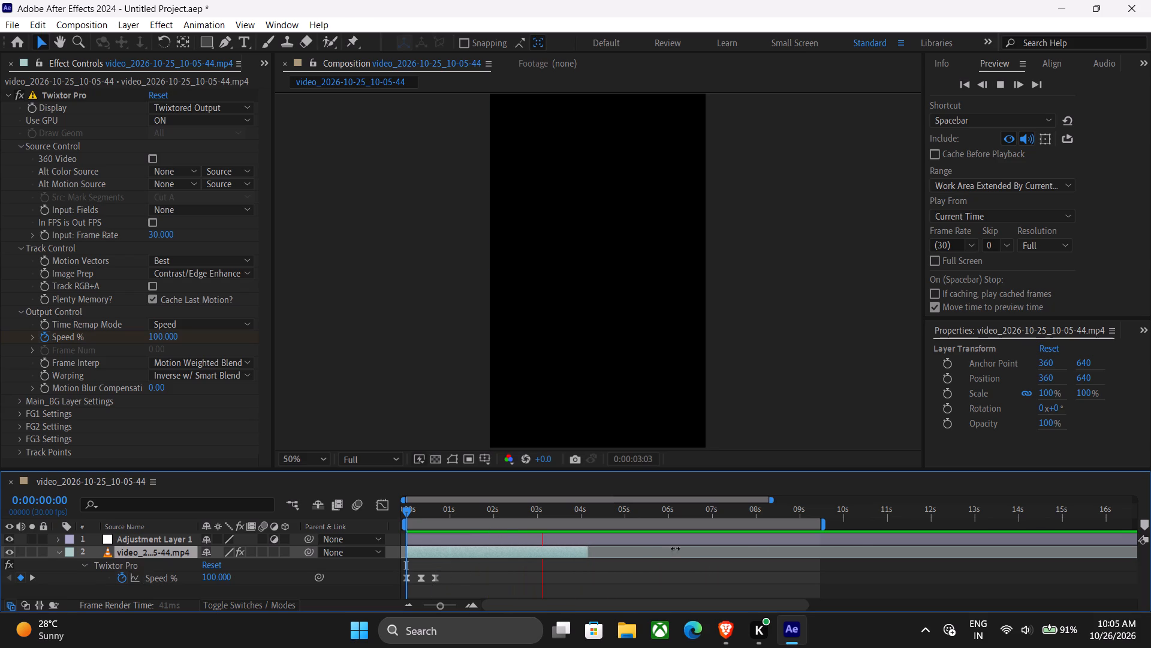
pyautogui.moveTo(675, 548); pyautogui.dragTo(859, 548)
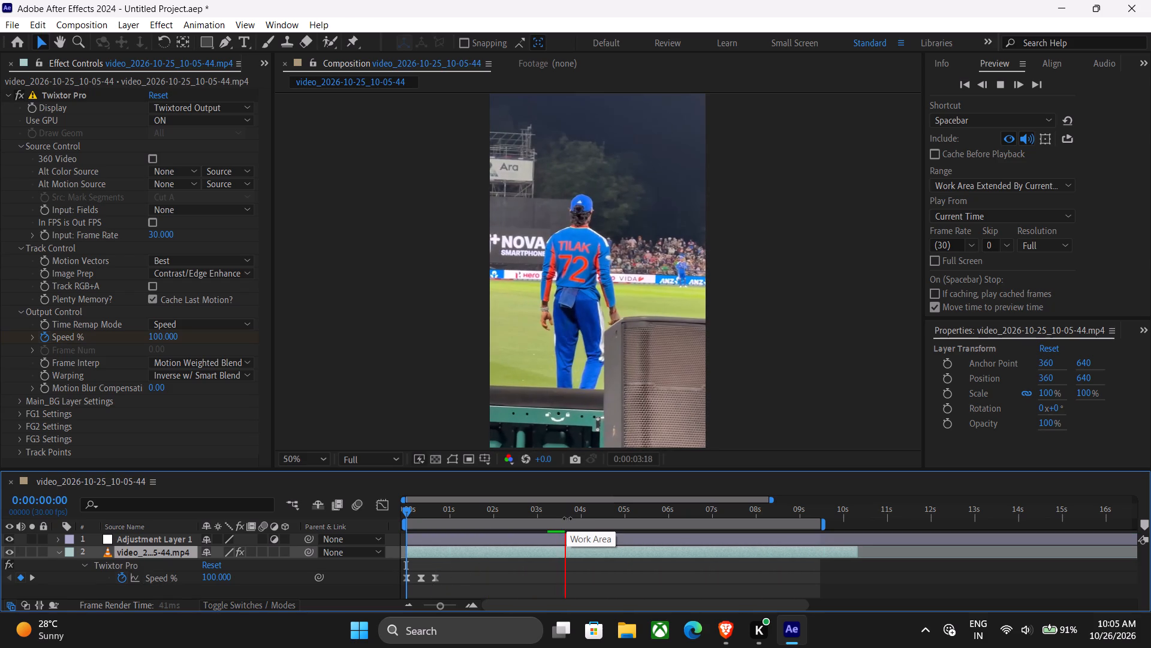
# Extend the work area end all the way to the end of the composition.
pyautogui.doubleClick(826, 523)
pyautogui.moveTo(824, 524); pyautogui.dragTo(1150, 503)
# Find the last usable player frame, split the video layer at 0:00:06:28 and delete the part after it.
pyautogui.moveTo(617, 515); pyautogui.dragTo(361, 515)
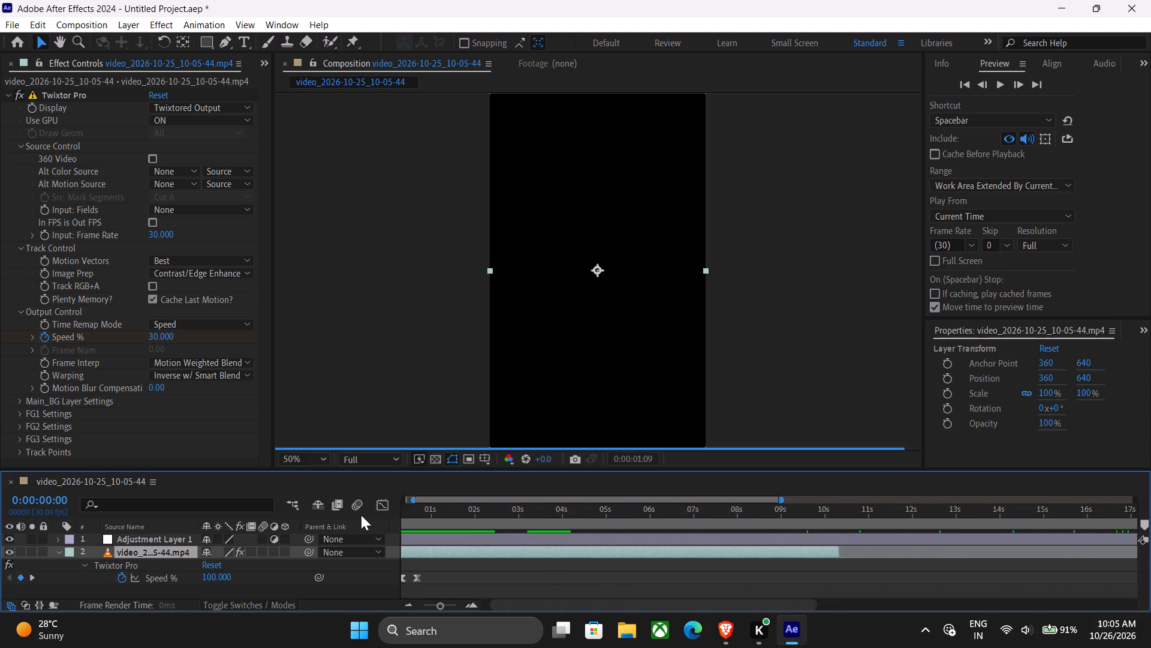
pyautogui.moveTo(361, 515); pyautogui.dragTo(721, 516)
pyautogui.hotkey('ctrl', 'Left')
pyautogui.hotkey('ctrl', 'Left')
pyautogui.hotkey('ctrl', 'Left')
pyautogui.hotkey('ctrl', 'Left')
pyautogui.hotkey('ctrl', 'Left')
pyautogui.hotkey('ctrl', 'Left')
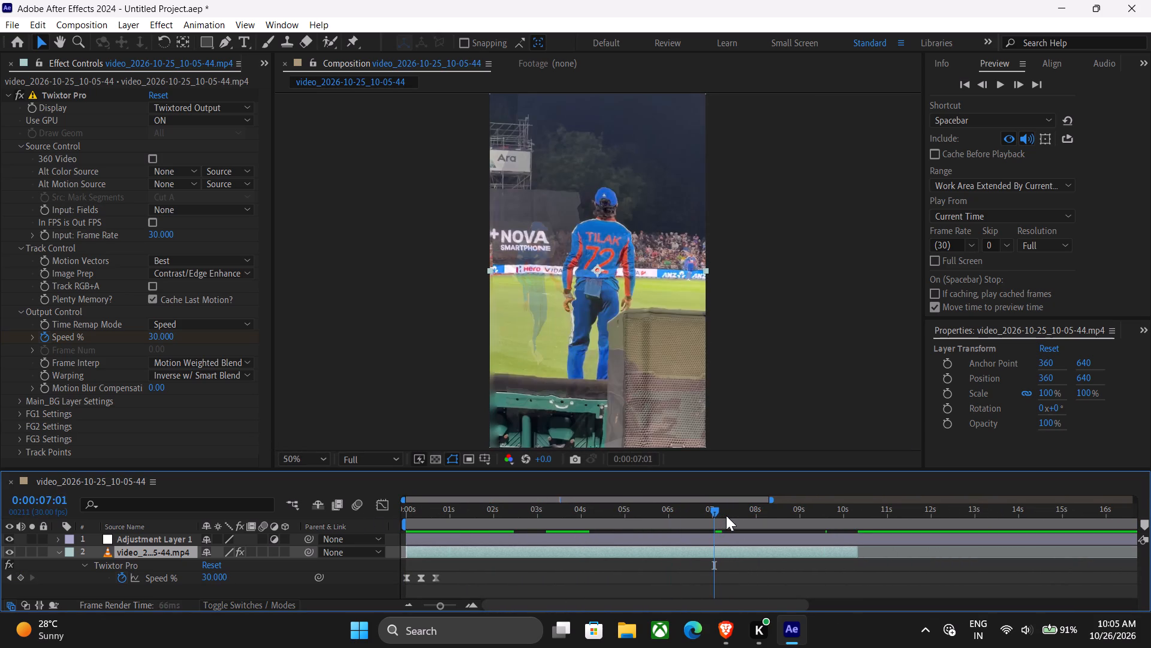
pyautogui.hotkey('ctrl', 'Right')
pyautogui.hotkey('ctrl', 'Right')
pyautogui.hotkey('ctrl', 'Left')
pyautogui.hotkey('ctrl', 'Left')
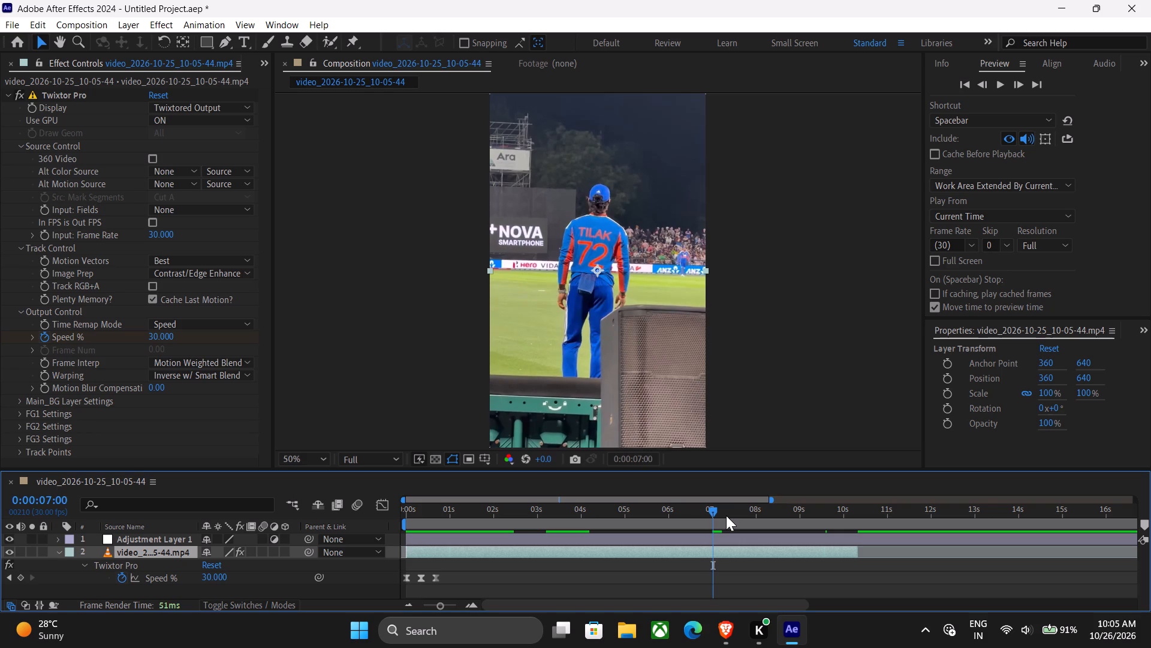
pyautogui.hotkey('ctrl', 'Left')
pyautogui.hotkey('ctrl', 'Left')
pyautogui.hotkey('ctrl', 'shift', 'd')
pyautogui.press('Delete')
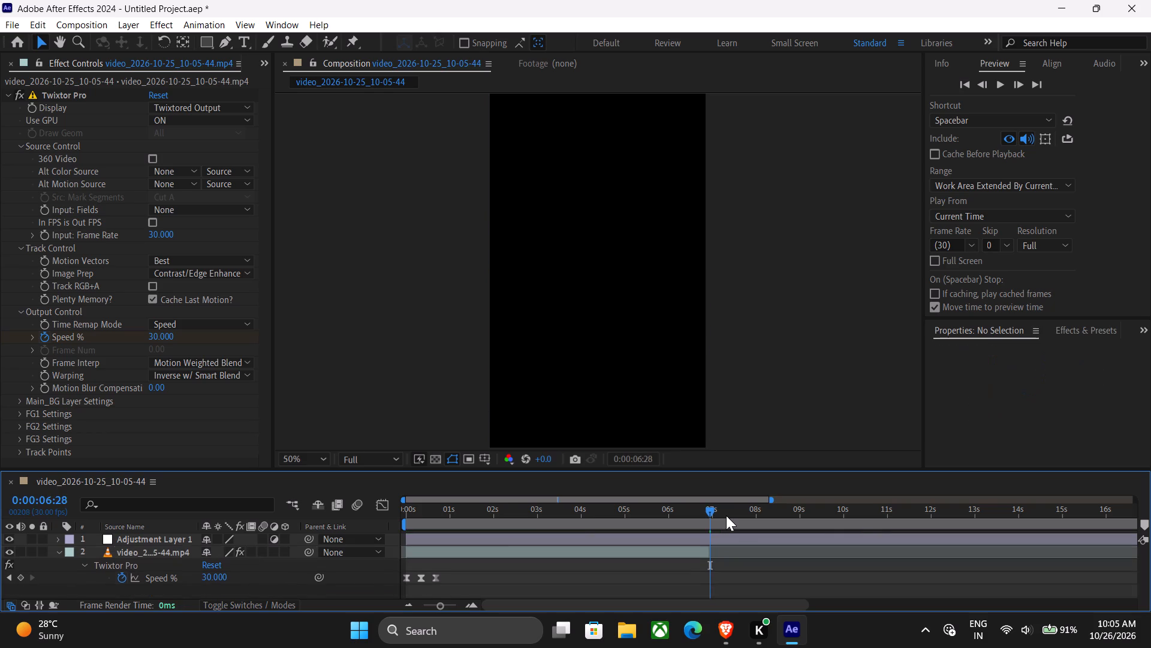
# Preview the trimmed clip with its speed ramp from 0:00:00:00.
pyautogui.moveTo(710, 514); pyautogui.dragTo(337, 517)
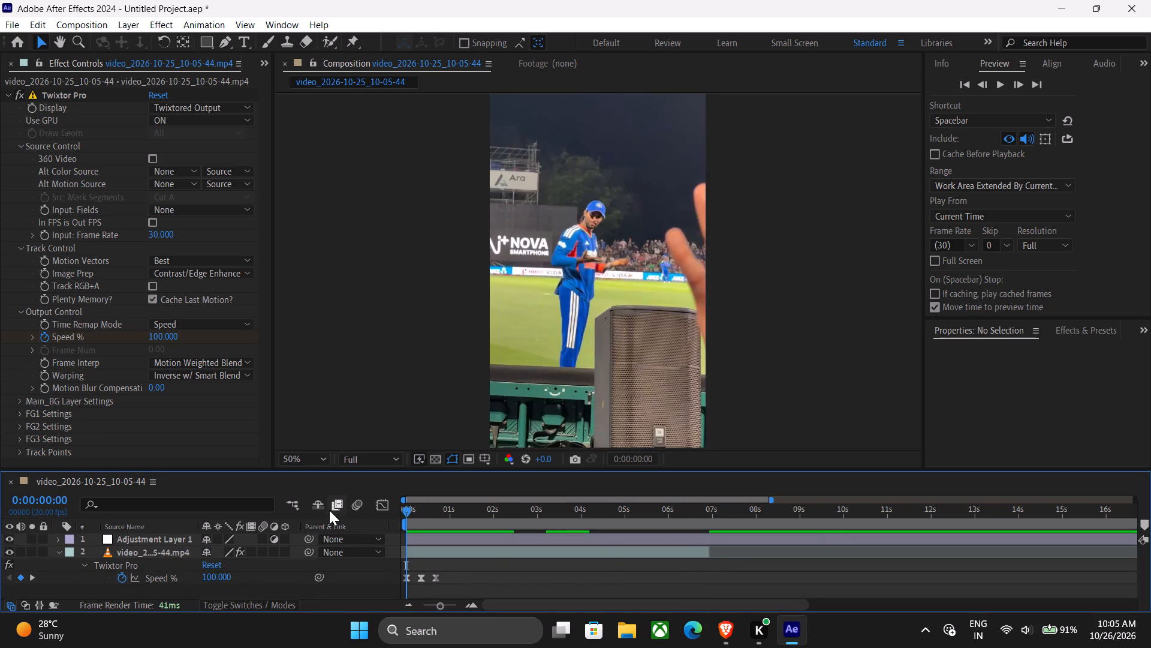
pyautogui.press('space')
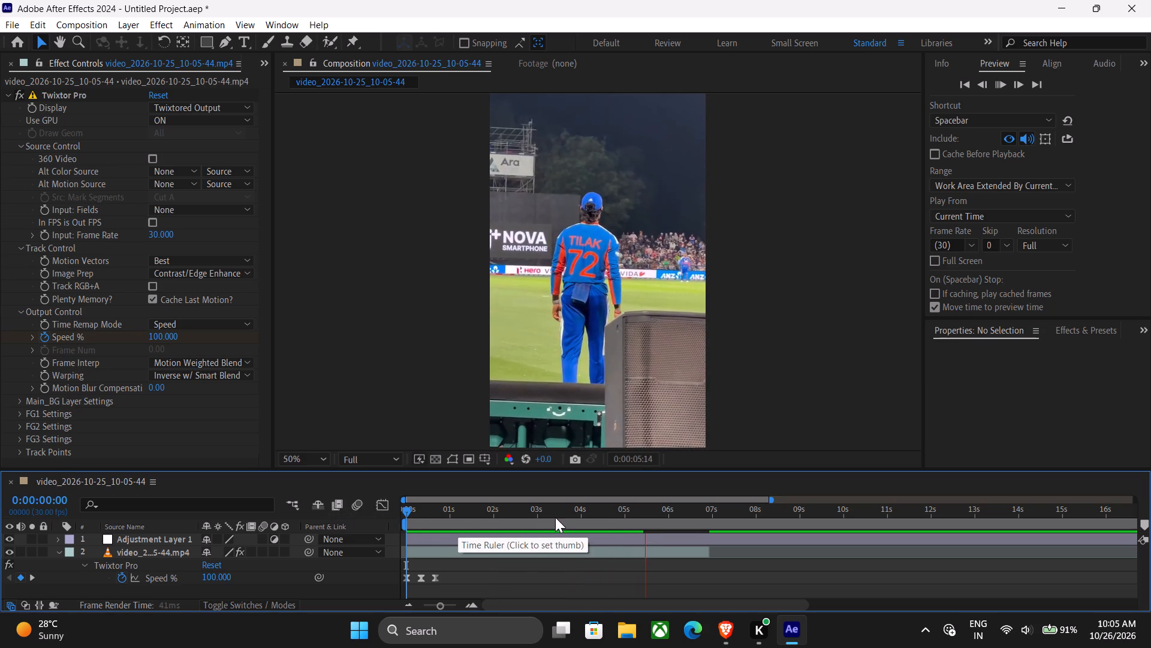
pyautogui.click(529, 512)
pyautogui.click(535, 512)
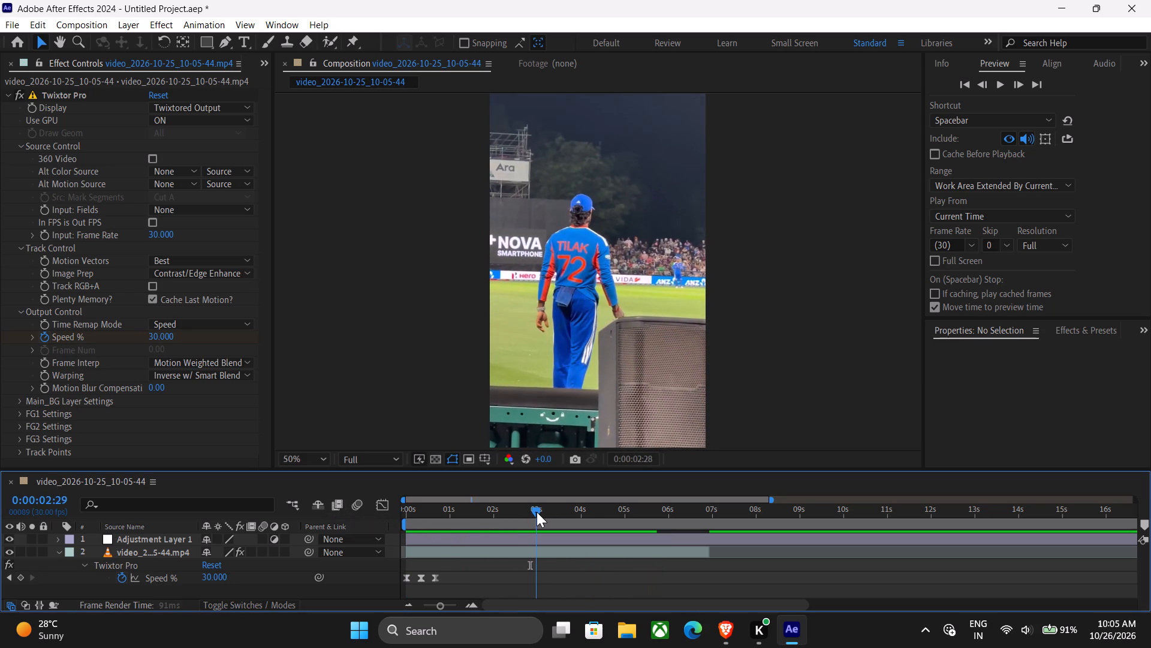
# Add a Twixtor Pro Speed % keyframe of 10 at 0:00:01:00, ten frames after the last keyframe.
pyautogui.moveTo(450, 512); pyautogui.dragTo(442, 514)
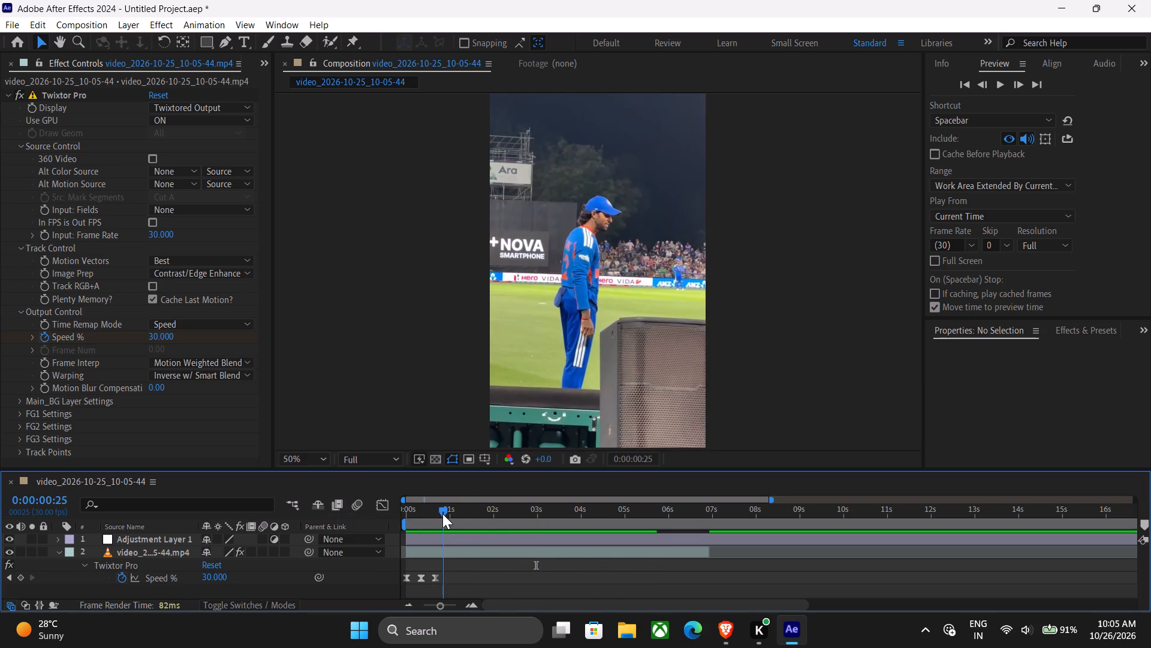
pyautogui.moveTo(442, 514); pyautogui.dragTo(436, 517)
pyautogui.click(7, 577)
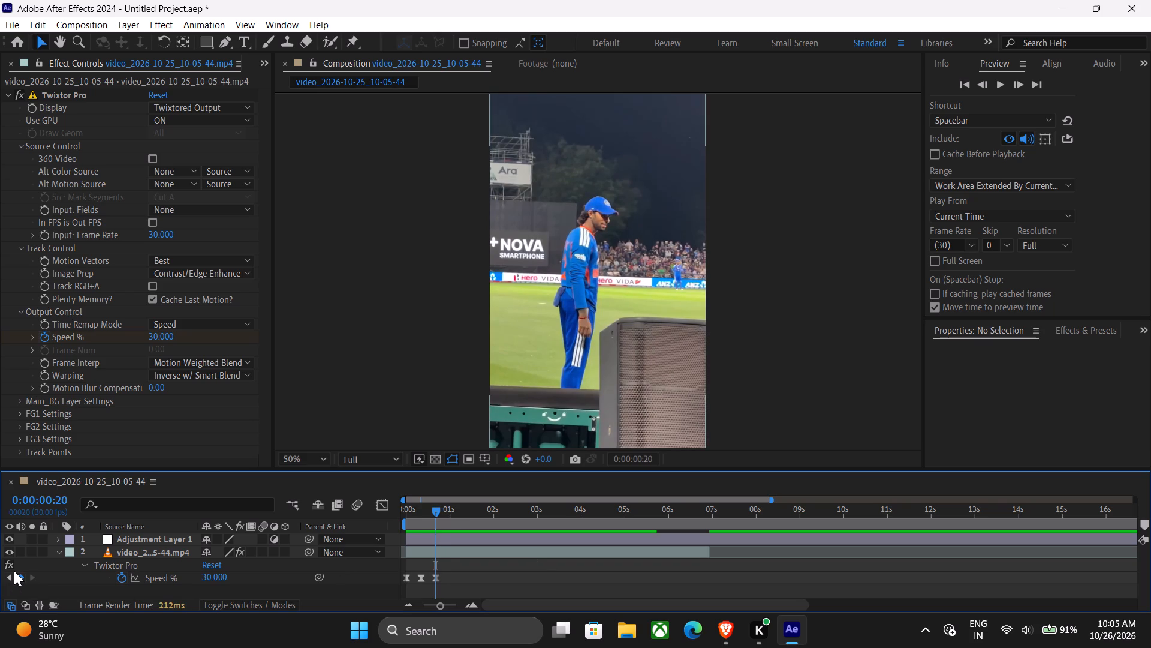
pyautogui.hotkey('ctrl', 'shift', 'Right')
pyautogui.click(233, 577)
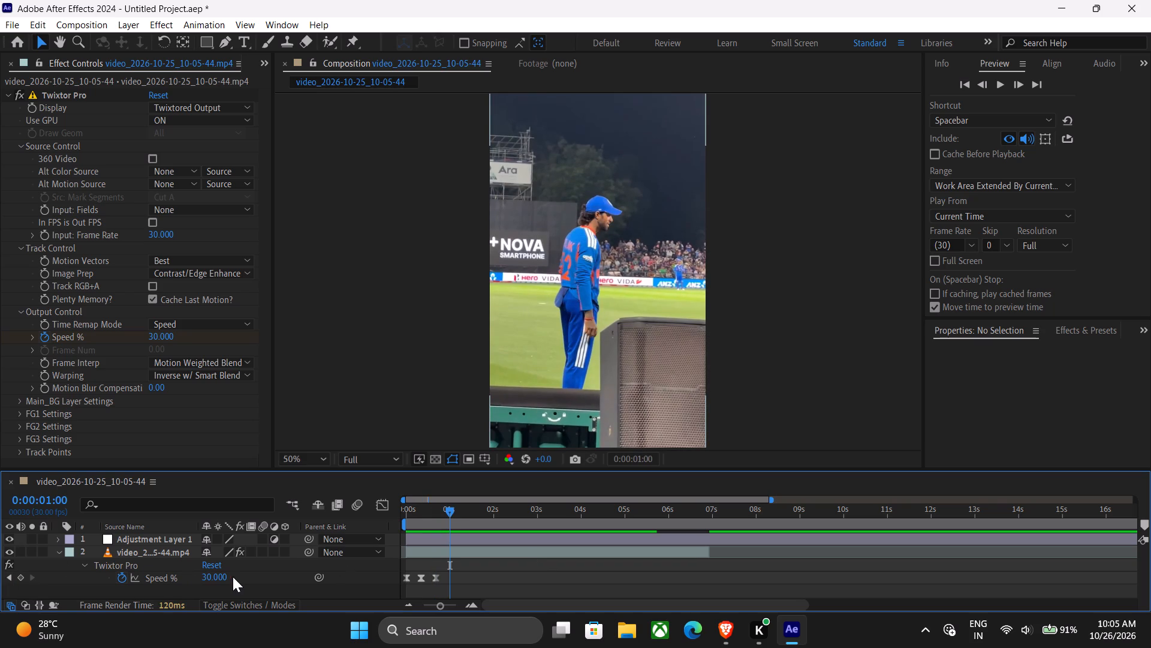
pyautogui.click(203, 575)
pyautogui.press('1')
pyautogui.press('0')
pyautogui.click(282, 573)
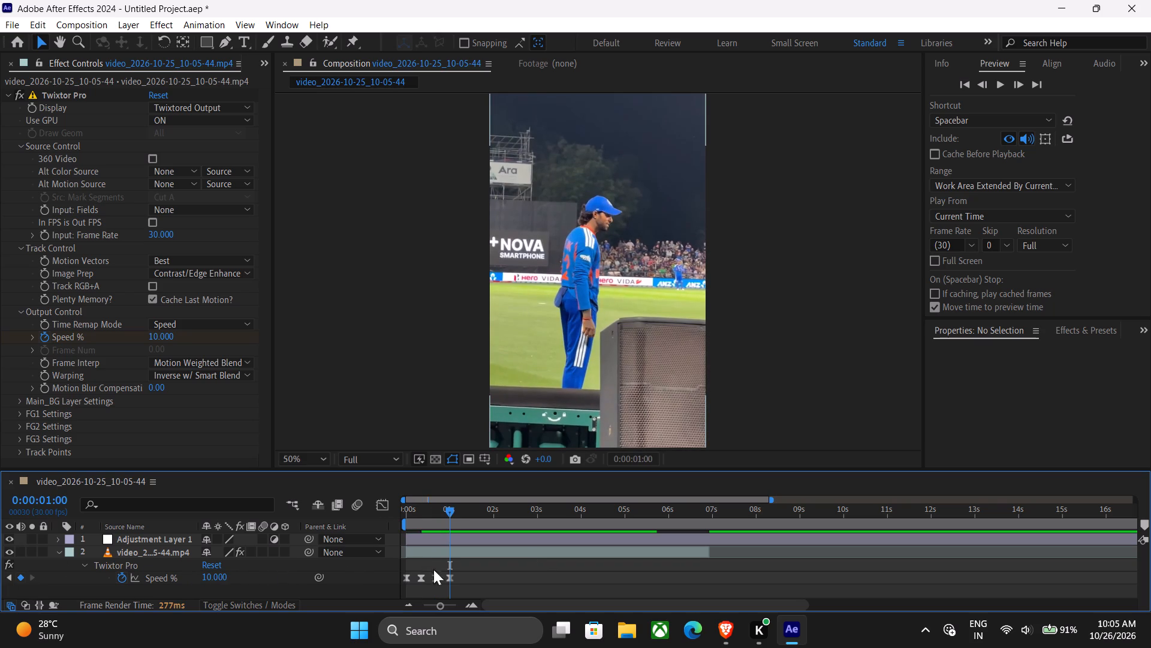
# In the Graph Editor, pull the 0:00:00:20 Speed % keyframe's outgoing handle steeply down so the curve drops sharply.
pyautogui.click(162, 575)
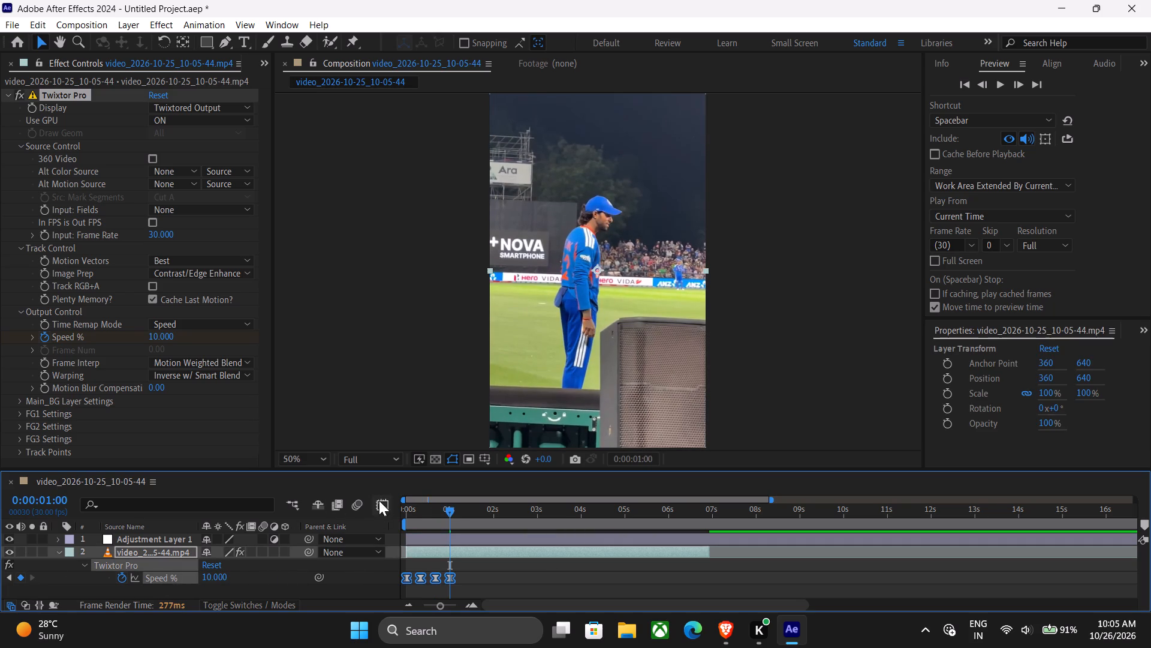
pyautogui.click(382, 507)
pyautogui.tripleClick(463, 605)
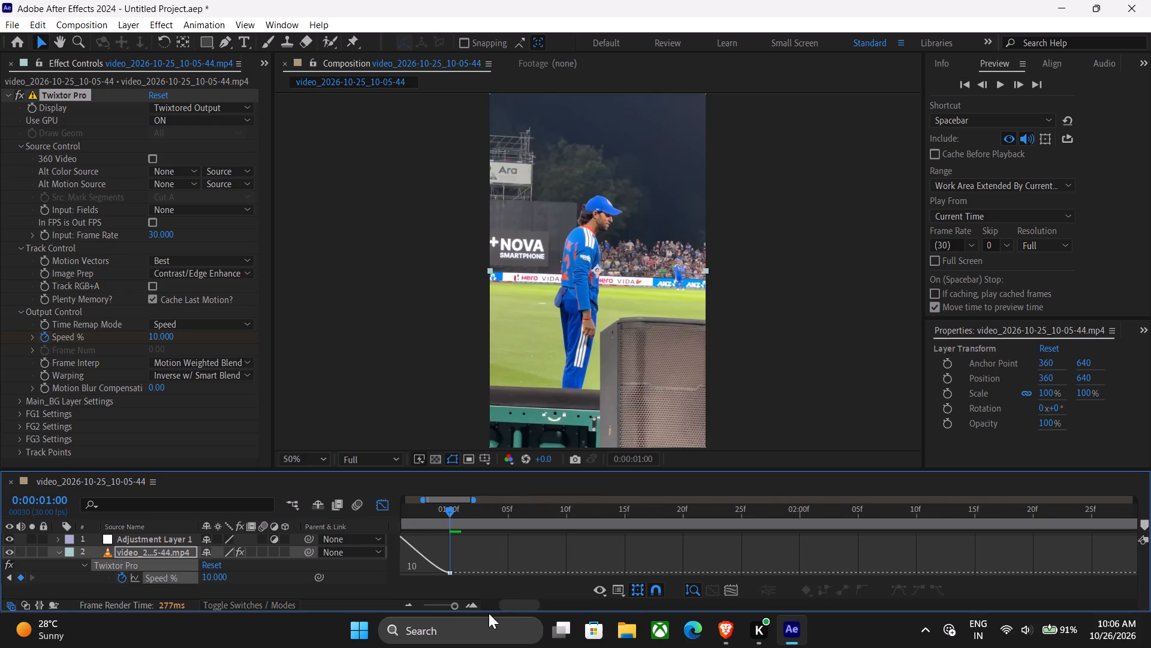
pyautogui.scroll(6, 509, 602)
pyautogui.click(641, 572)
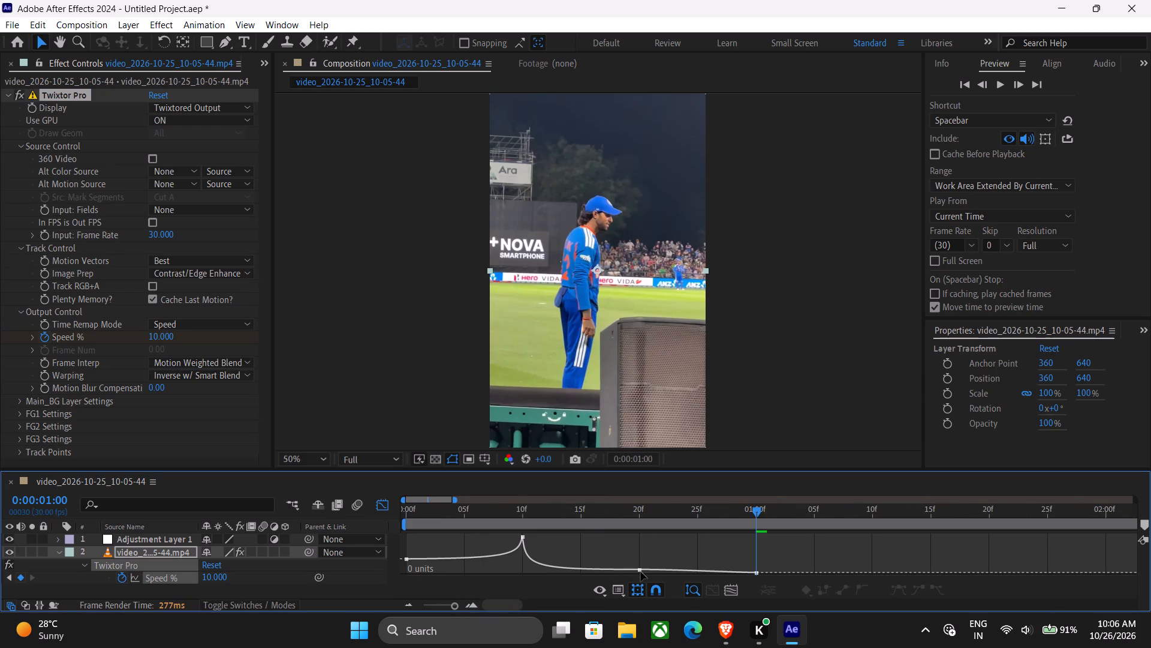
pyautogui.keyDown('alt'); pyautogui.scroll(2, 661, 562); pyautogui.keyUp('alt')
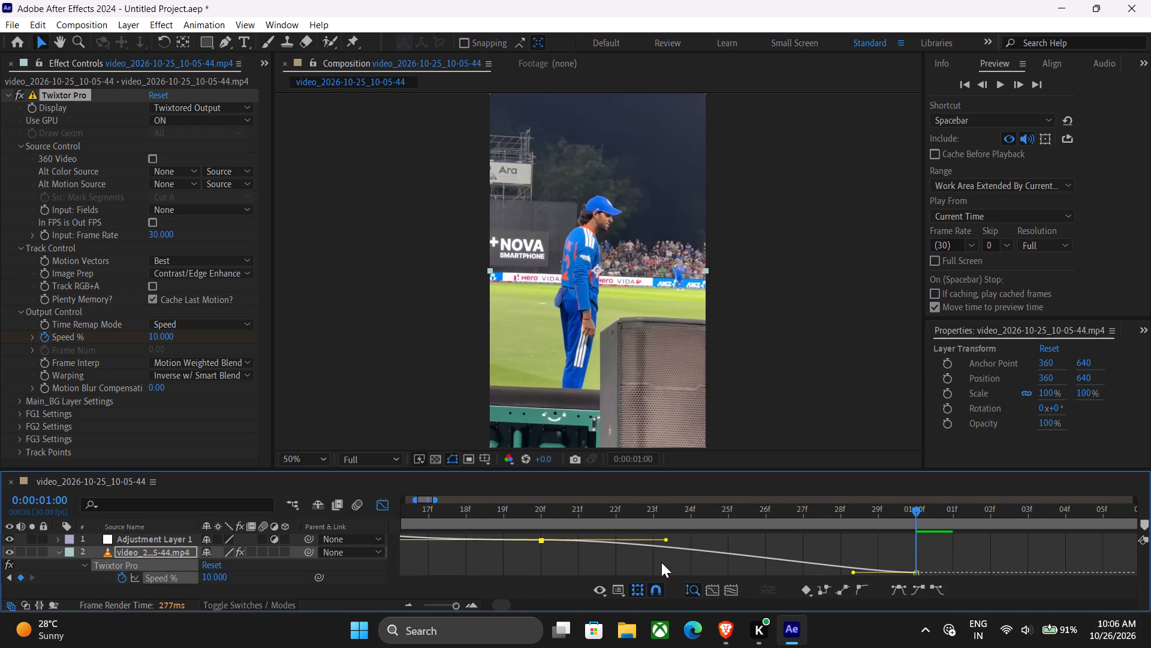
pyautogui.moveTo(665, 539); pyautogui.dragTo(564, 569)
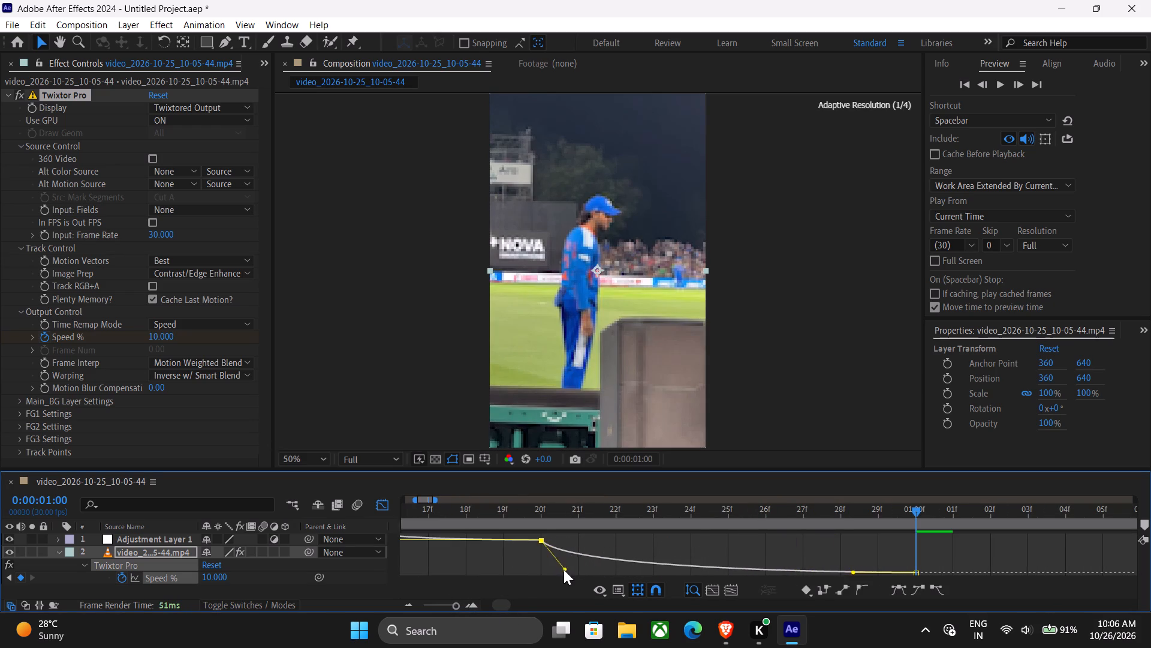
pyautogui.moveTo(564, 569); pyautogui.dragTo(534, 568)
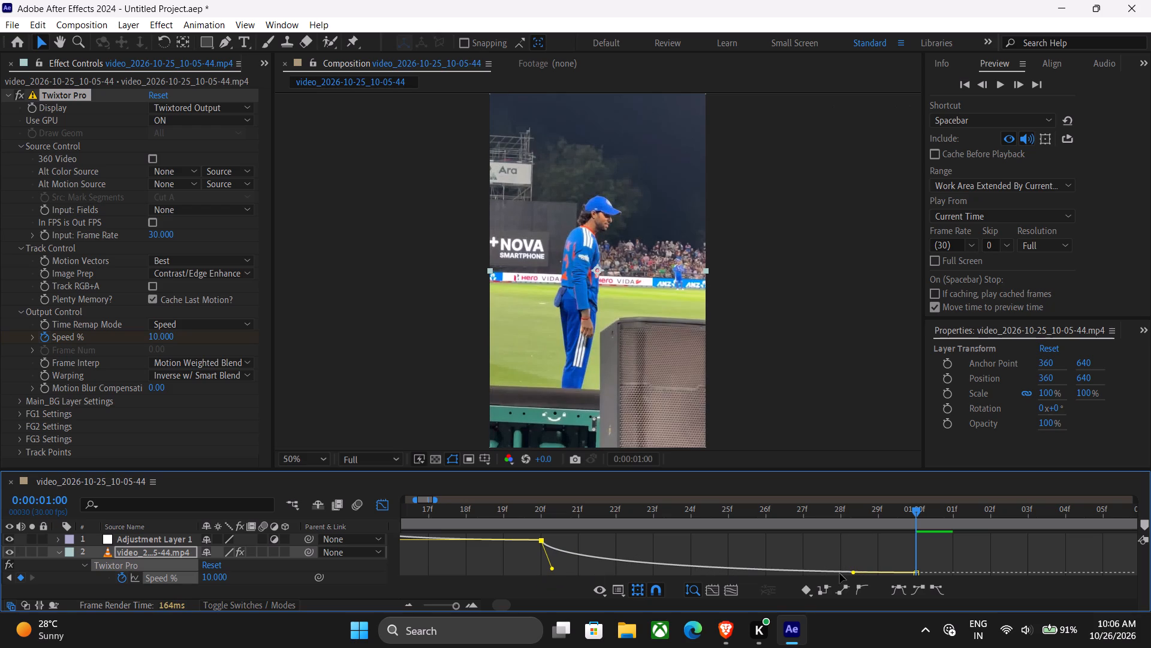
# Stretch the 0:00:01:00 keyframe's incoming handle back almost to 0:00:00:20 to flatten the curve, and close the Graph Editor.
pyautogui.moveTo(855, 574); pyautogui.dragTo(596, 557)
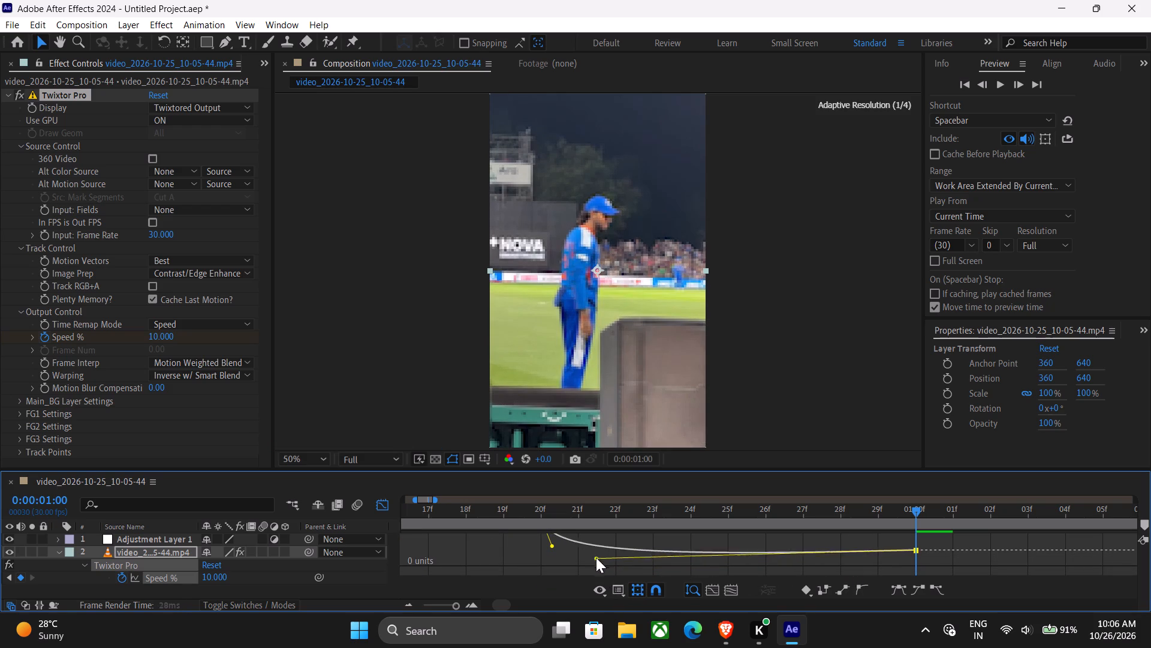
pyautogui.moveTo(596, 557); pyautogui.dragTo(593, 551)
pyautogui.keyDown('alt'); pyautogui.scroll(-1, 593, 550); pyautogui.keyUp('alt')
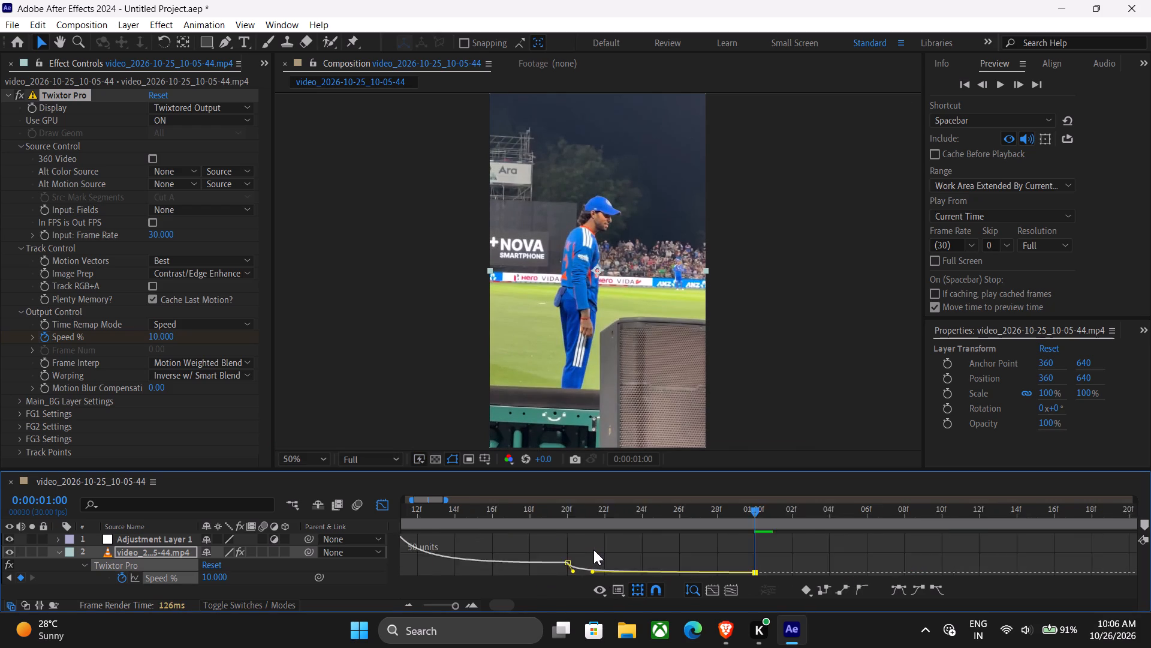
pyautogui.keyDown('alt'); pyautogui.scroll(-1, 593, 550); pyautogui.keyUp('alt')
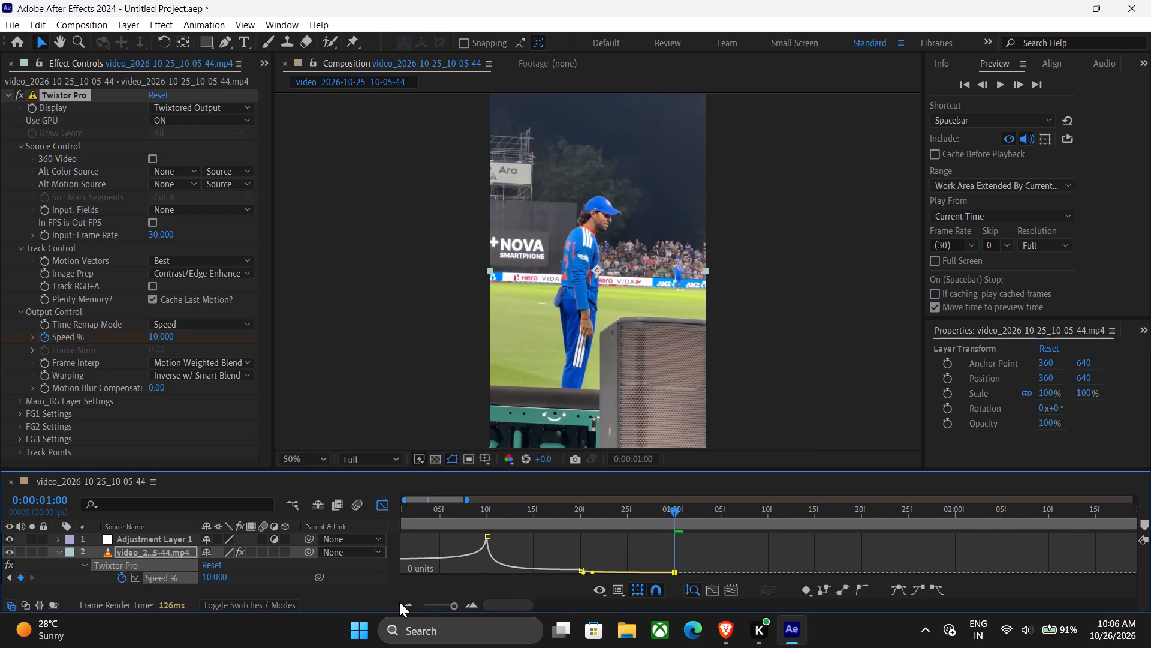
pyautogui.tripleClick(411, 604)
pyautogui.click(410, 602)
pyautogui.click(384, 503)
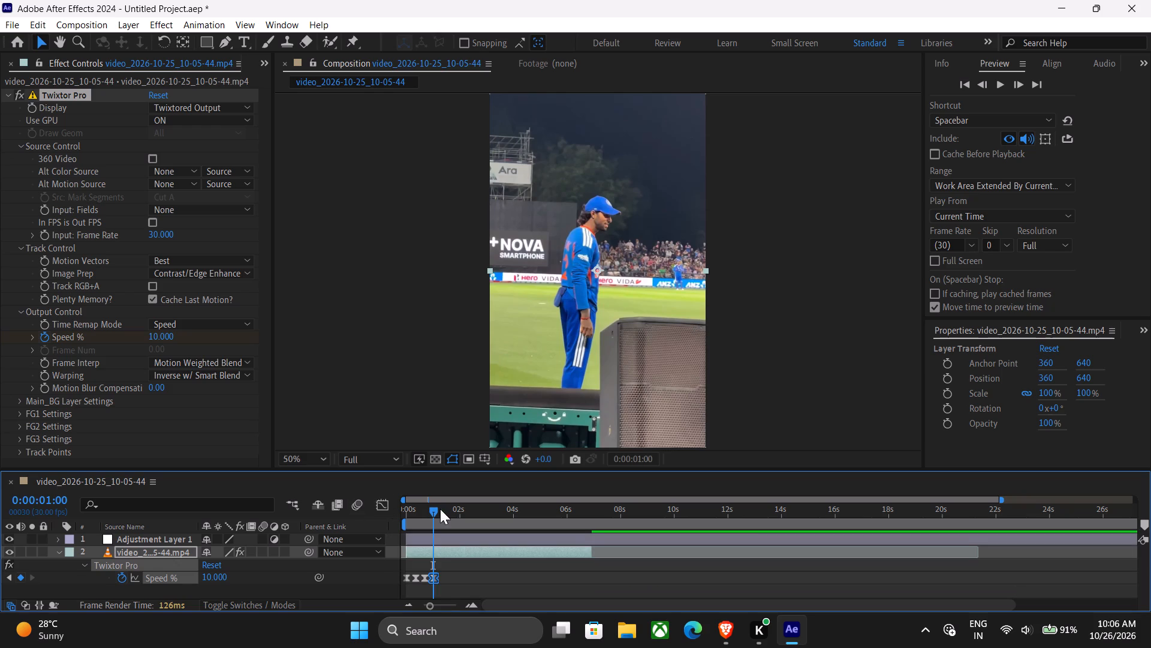
# Preview the reshaped speed ramp from 0:00:00:00.
pyautogui.moveTo(440, 509); pyautogui.dragTo(373, 516)
pyautogui.press('space')
pyautogui.click(471, 604)
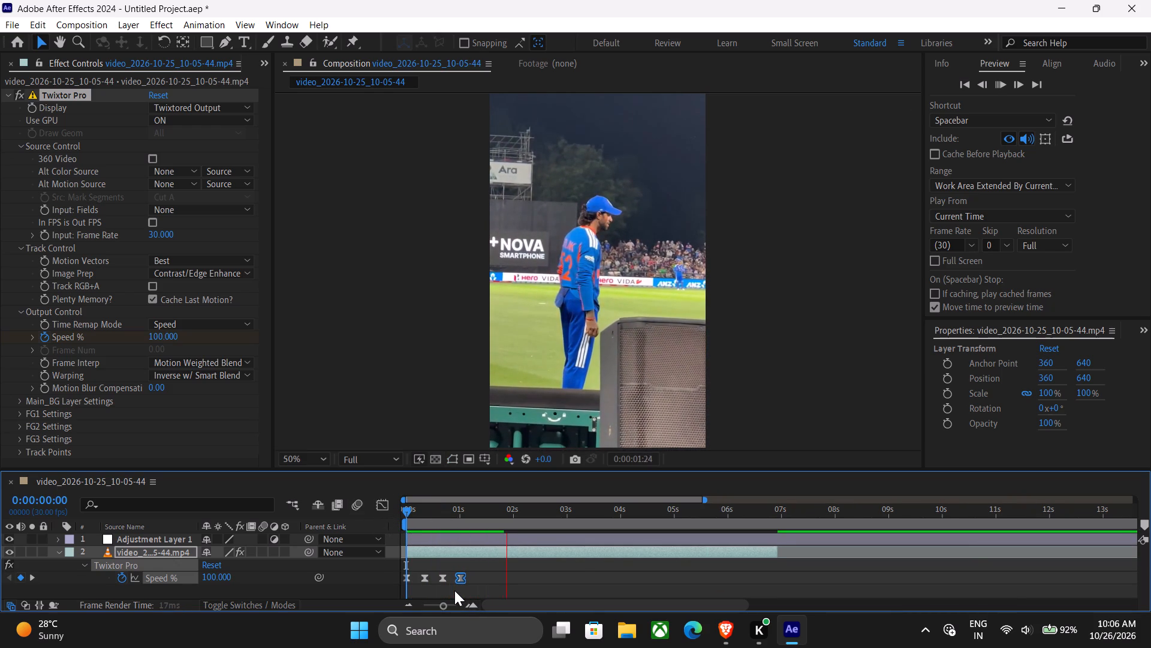
# Extend the end of the video layer to the full length of its source, checking where the slowed player shot ends.
pyautogui.tripleClick(405, 607)
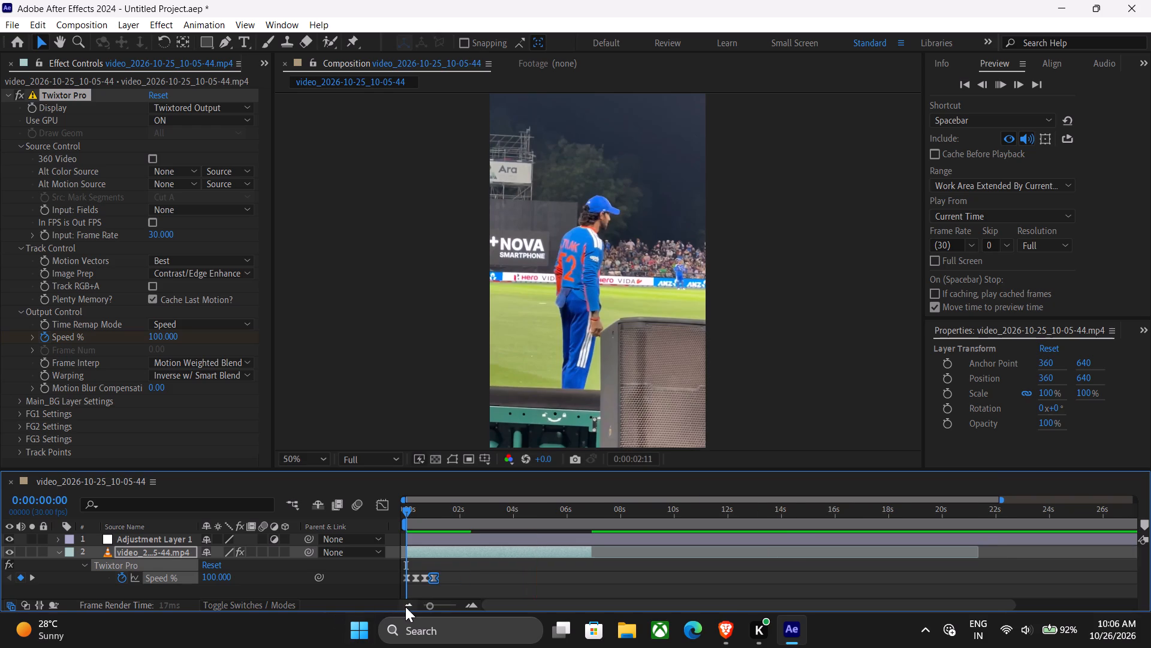
pyautogui.doubleClick(405, 607)
pyautogui.moveTo(555, 552); pyautogui.dragTo(556, 552)
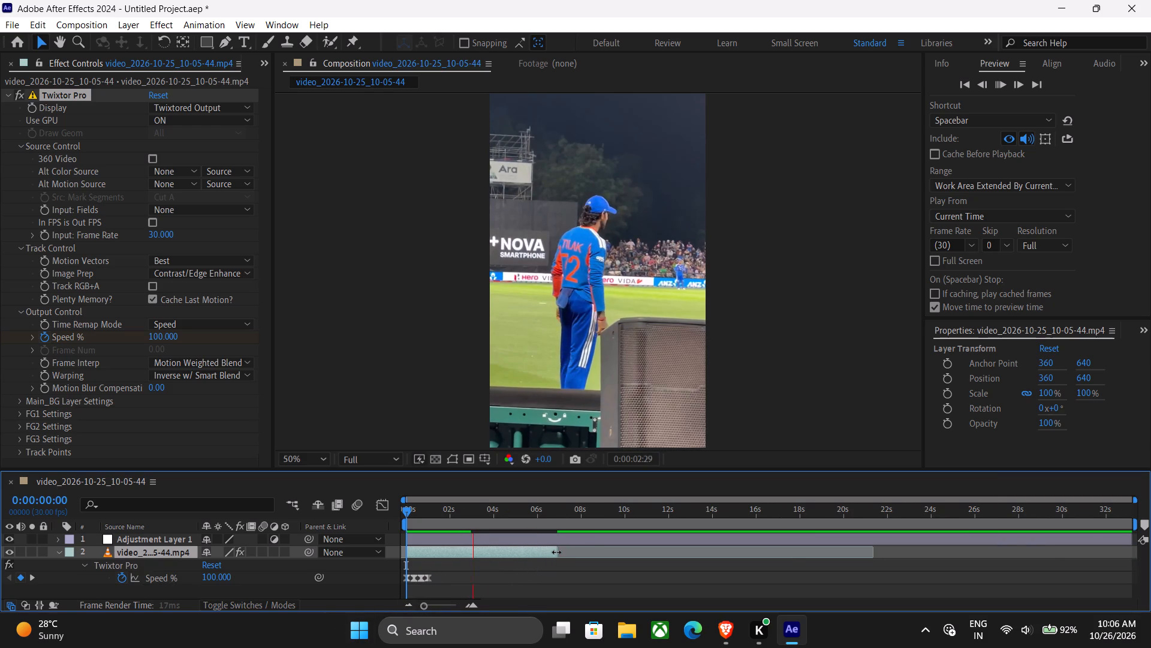
pyautogui.moveTo(556, 552); pyautogui.dragTo(718, 550)
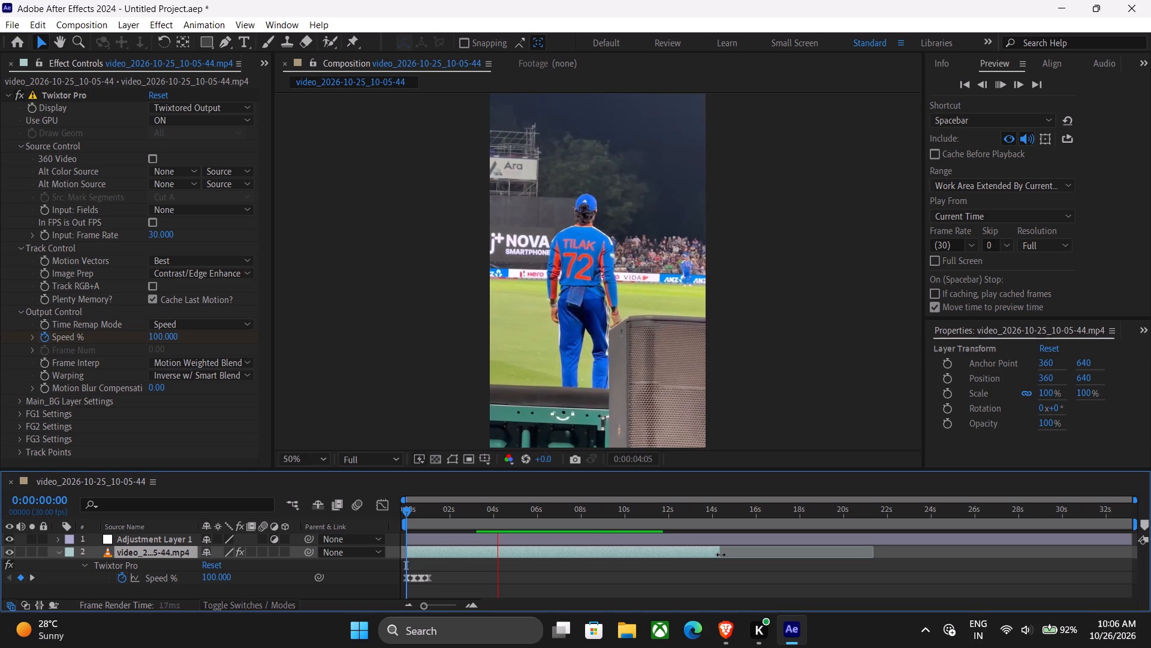
pyautogui.moveTo(533, 517); pyautogui.dragTo(566, 517)
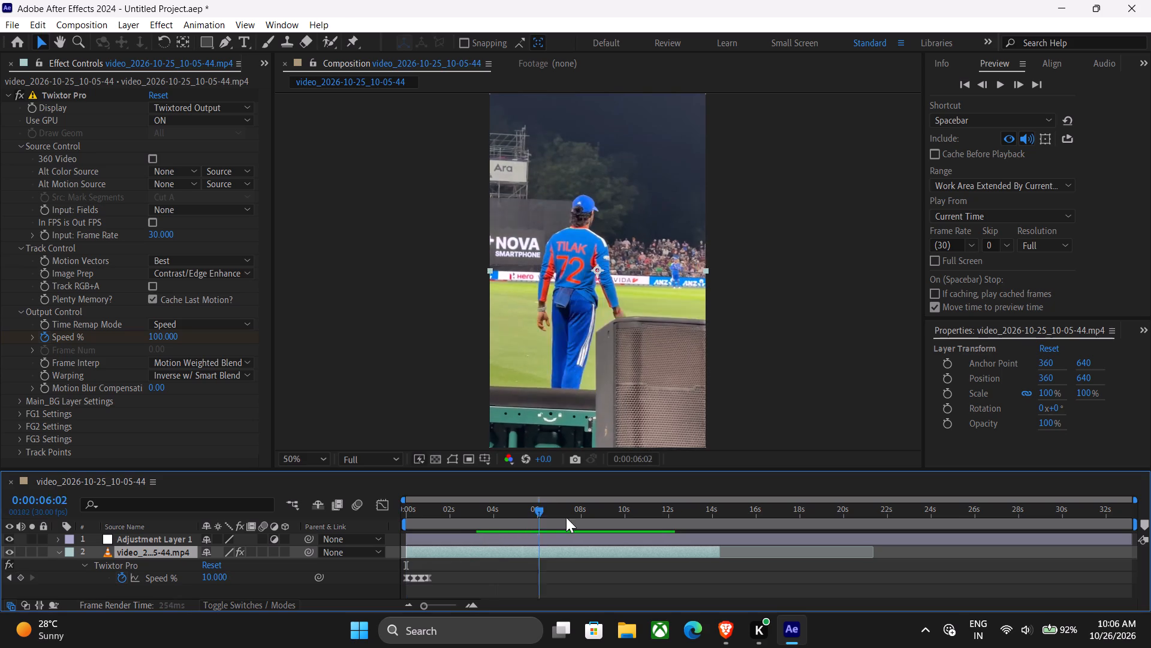
pyautogui.moveTo(566, 517); pyautogui.dragTo(721, 510)
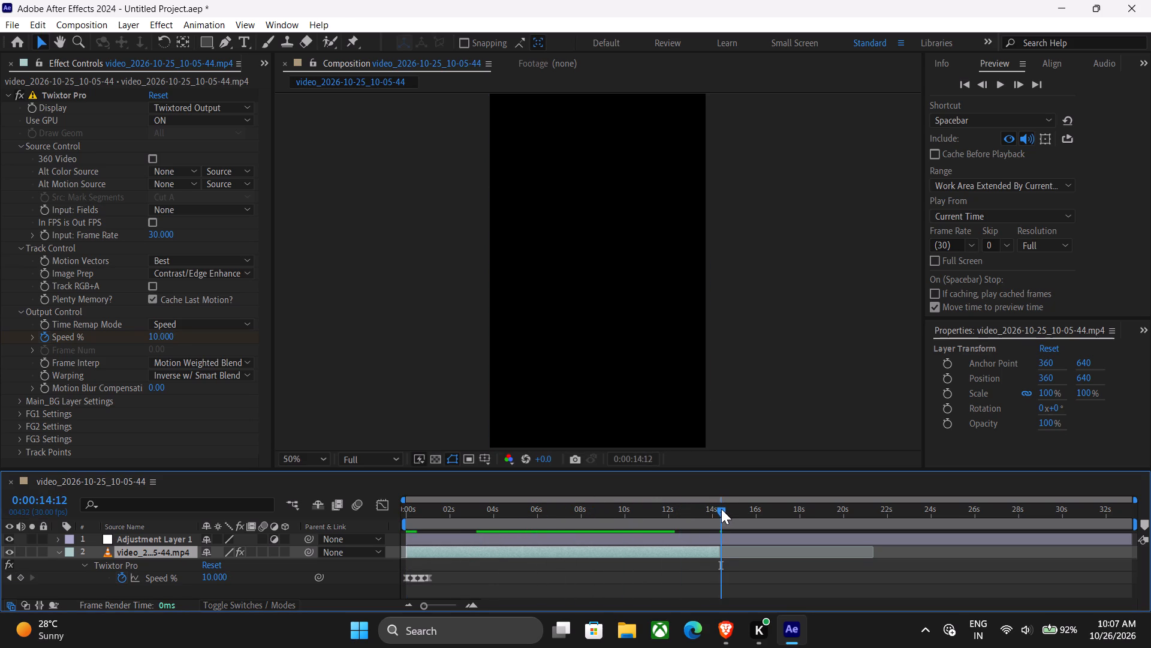
pyautogui.moveTo(721, 509); pyautogui.dragTo(706, 509)
pyautogui.moveTo(720, 551); pyautogui.dragTo(824, 543)
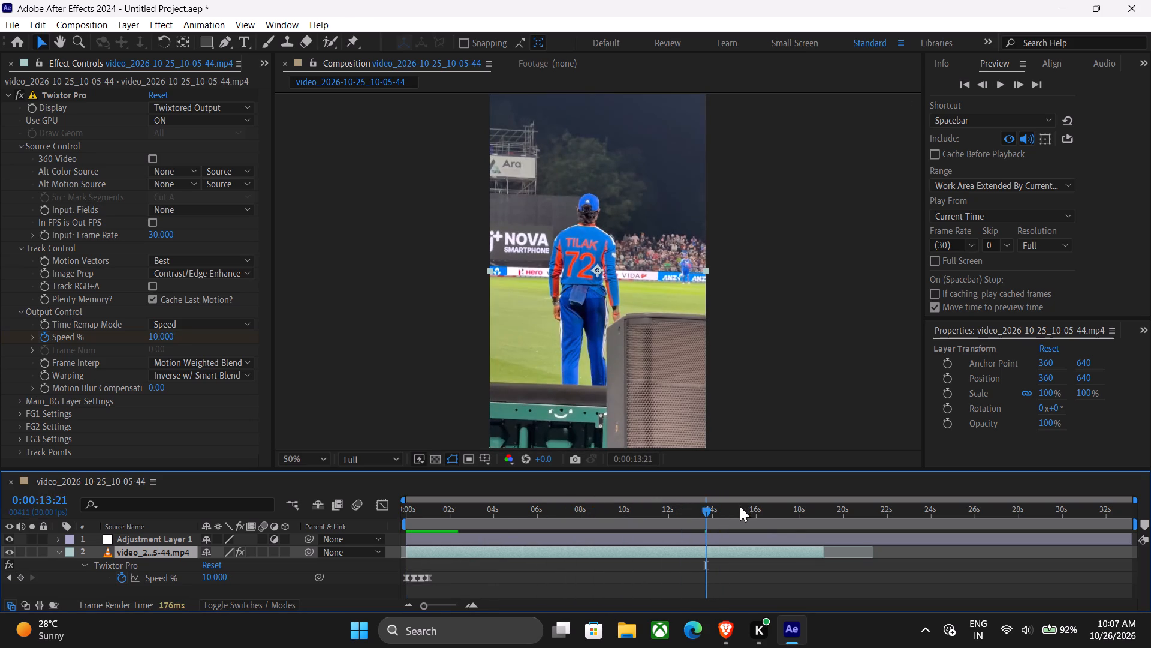
pyautogui.moveTo(739, 509); pyautogui.dragTo(806, 504)
pyautogui.moveTo(822, 550); pyautogui.dragTo(826, 550)
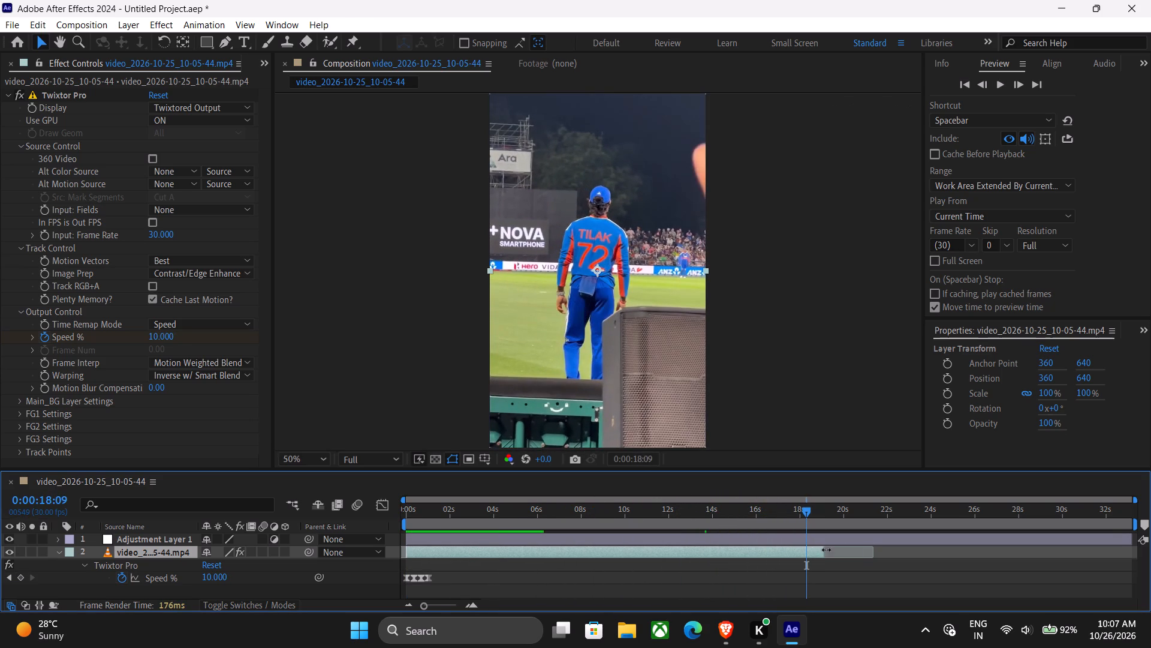
pyautogui.moveTo(826, 550); pyautogui.dragTo(908, 543)
# Split the video layer at 0:00:19:14, before the shot changes, and delete the part after it.
pyautogui.moveTo(824, 507); pyautogui.dragTo(858, 506)
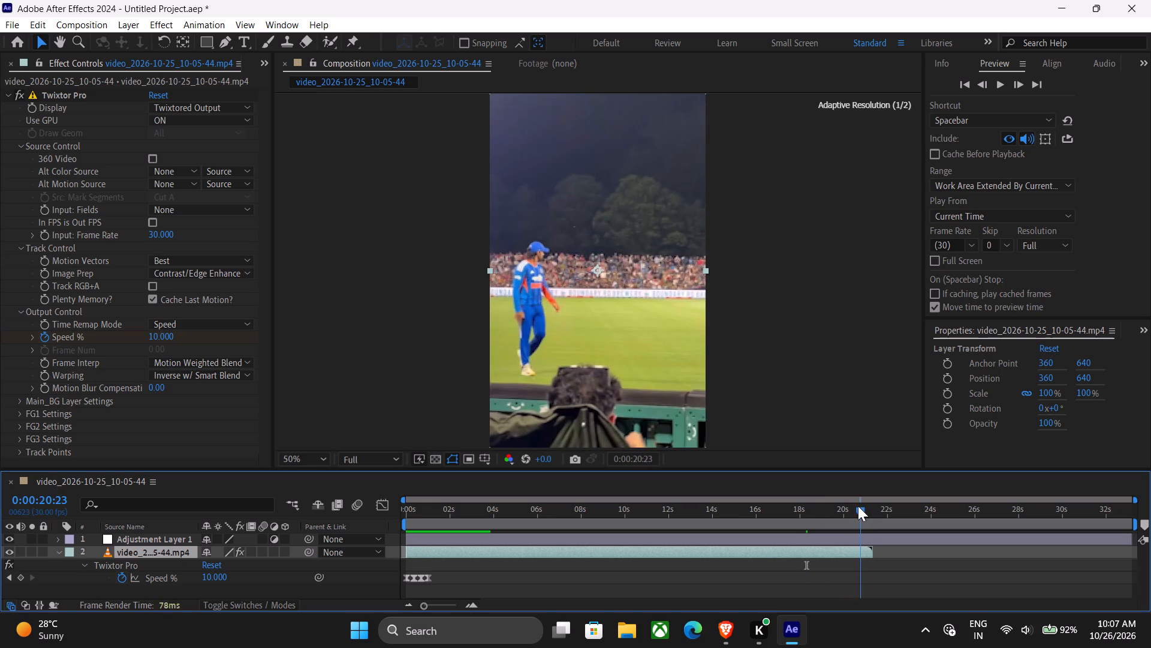
pyautogui.moveTo(858, 506); pyautogui.dragTo(833, 511)
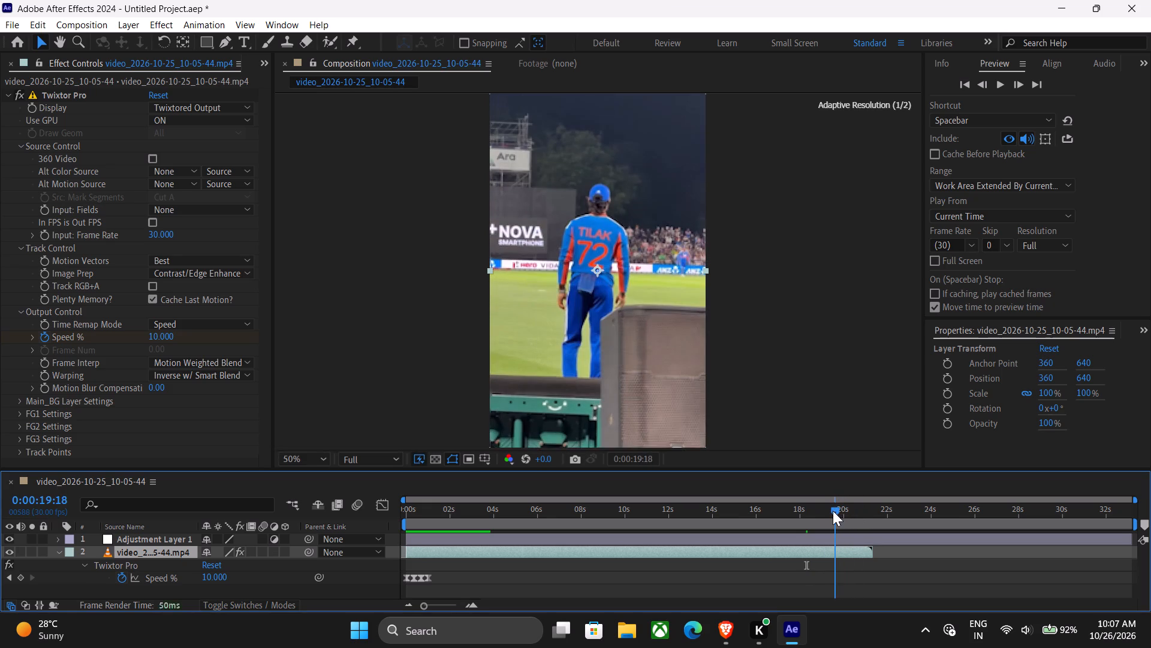
pyautogui.moveTo(833, 511); pyautogui.dragTo(831, 511)
pyautogui.click(830, 554)
pyautogui.hotkey('ctrl', 'shift', 'd')
pyautogui.press('Delete')
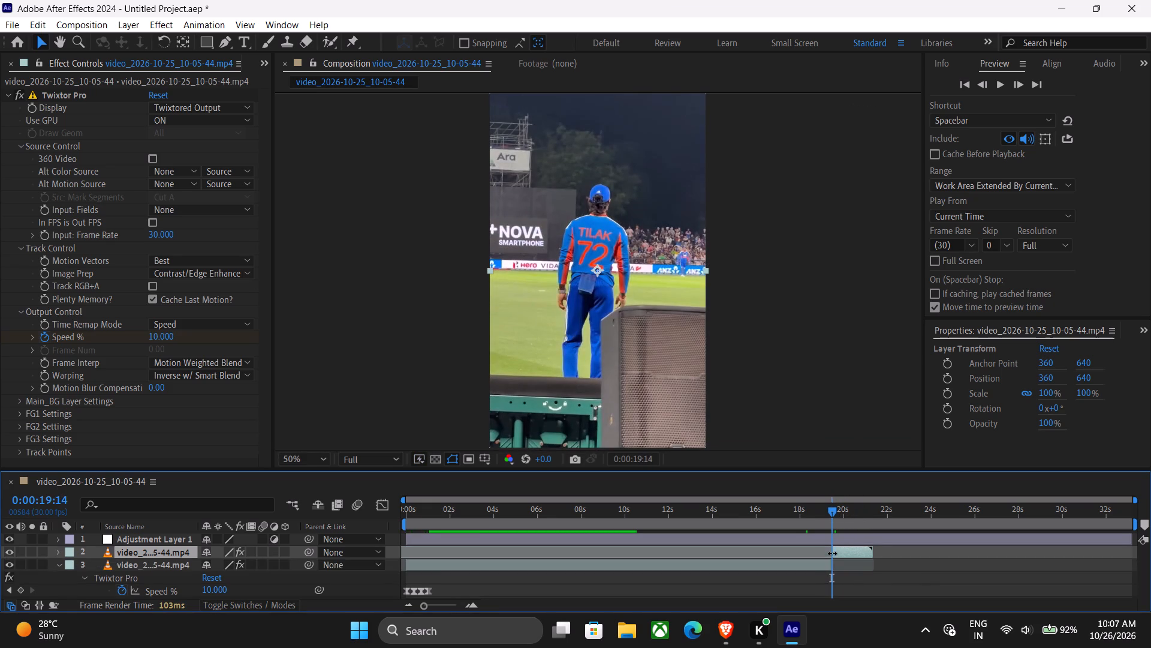
# Pull the work area end back to about 0:00:20:05, and split the adjustment layer at 0:00:19:14, deleting the part after it.
pyautogui.click(1132, 520)
pyautogui.moveTo(1134, 523); pyautogui.dragTo(1037, 523)
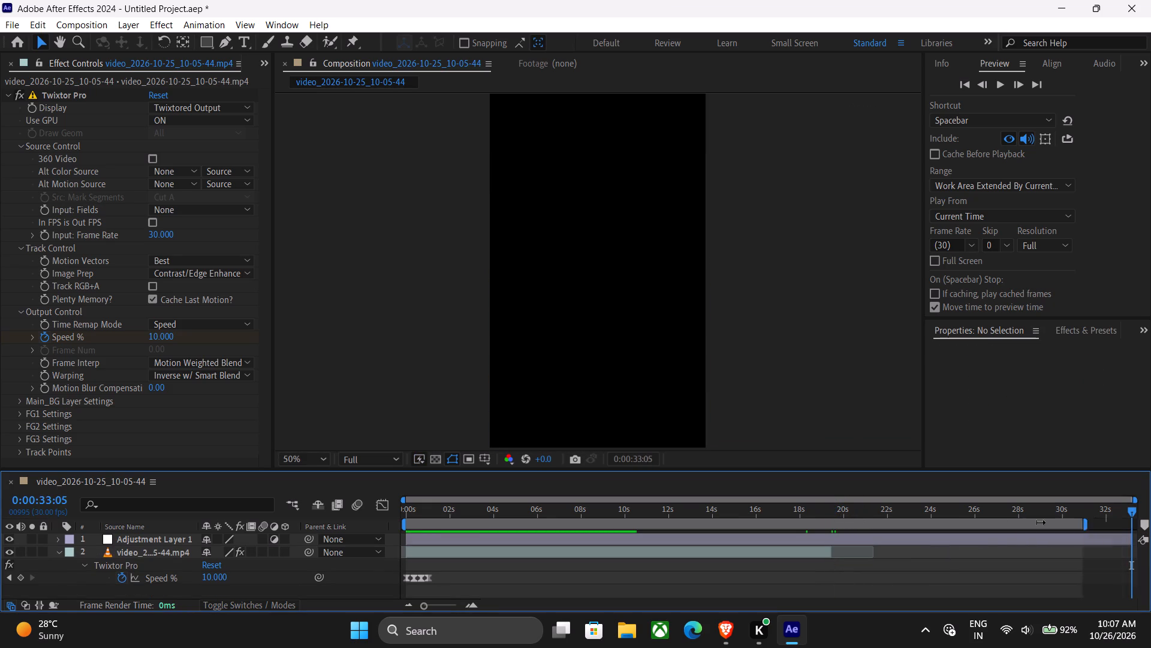
pyautogui.moveTo(1037, 523); pyautogui.dragTo(849, 526)
pyautogui.click(835, 514)
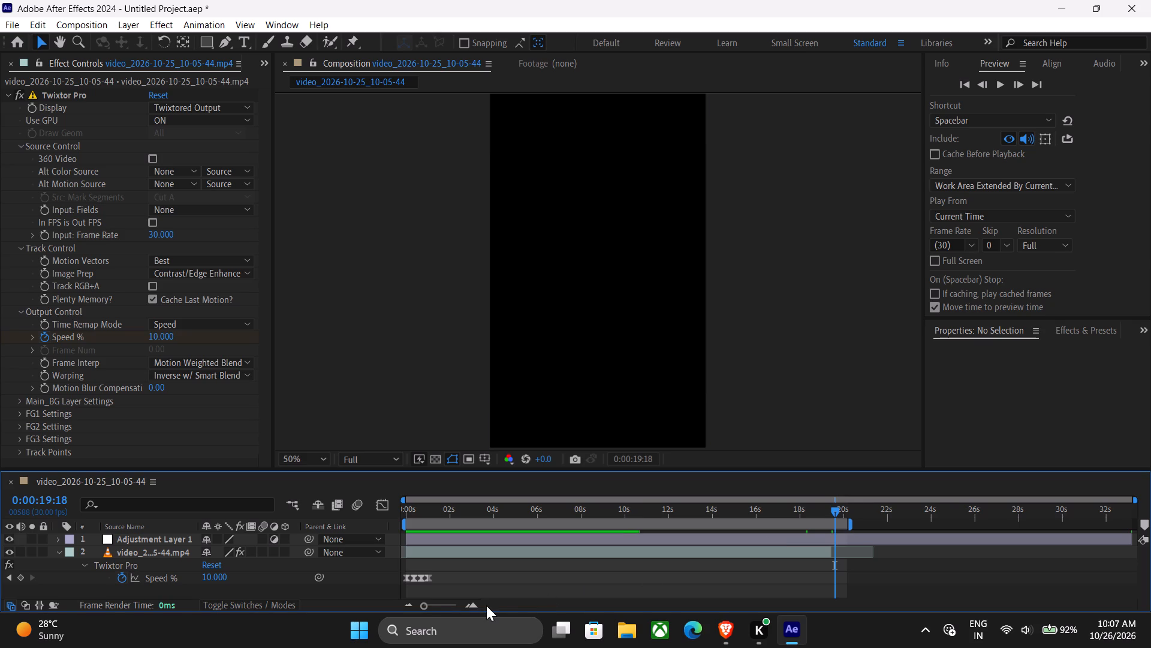
pyautogui.tripleClick(474, 605)
pyautogui.click(473, 605)
pyautogui.moveTo(780, 513); pyautogui.dragTo(791, 513)
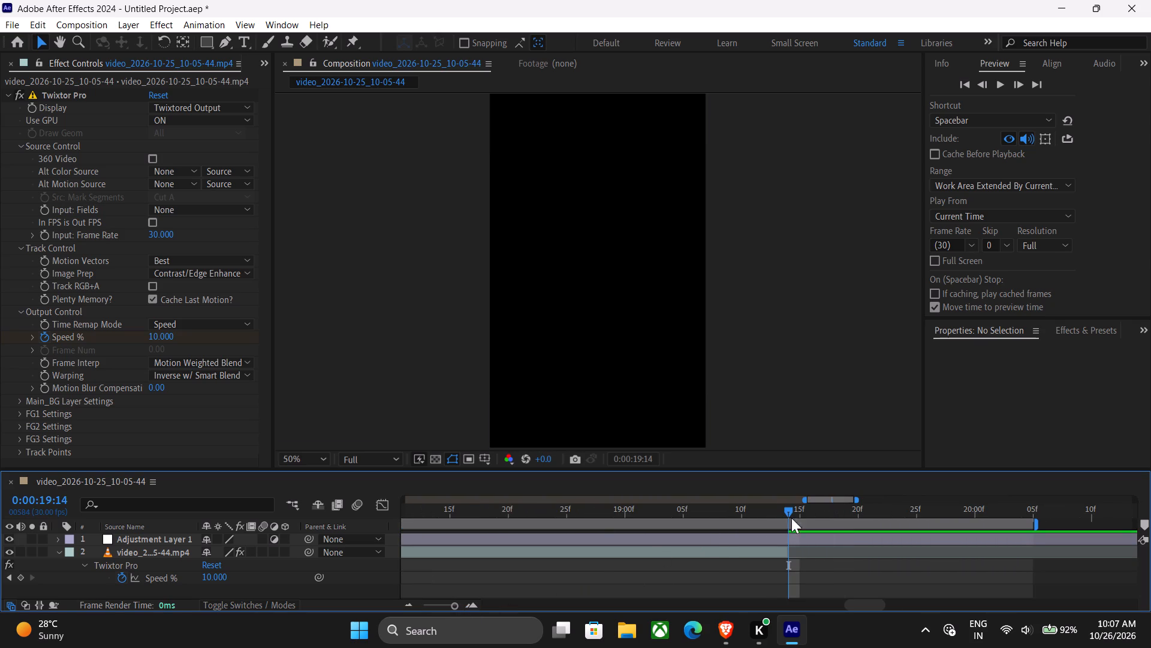
pyautogui.click(793, 544)
pyautogui.hotkey('ctrl', 'shift', 'd')
pyautogui.press('Delete')
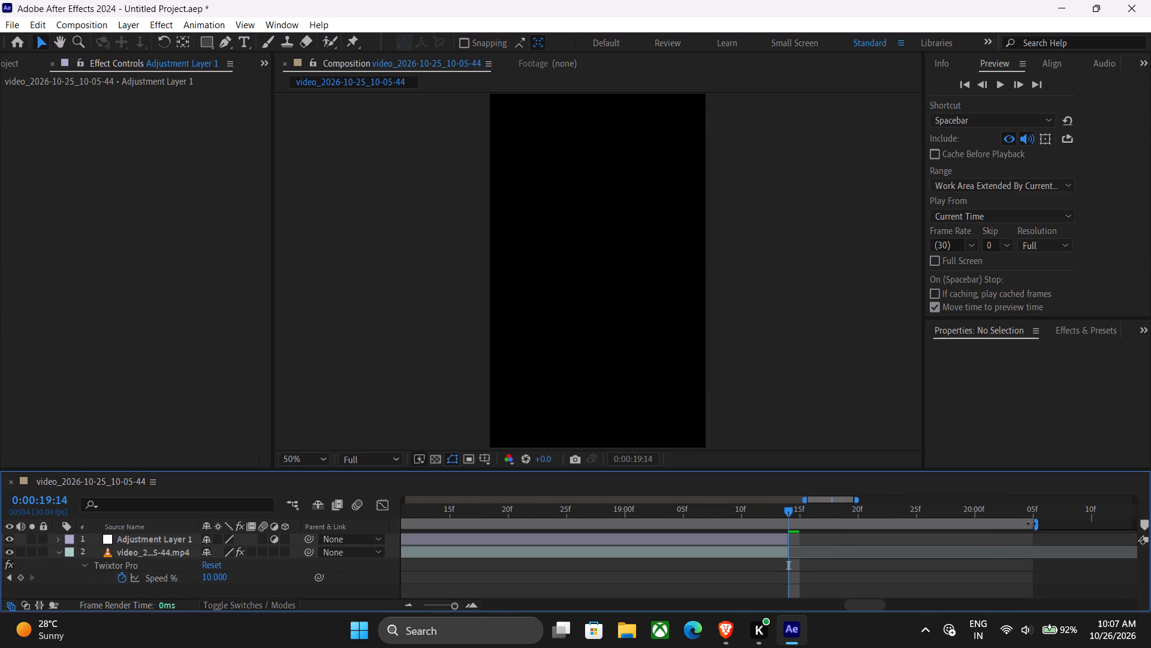
# Trim the composition to a work area ending at 0:00:19:14, return to 0:00:00:00, and collapse the video layer's properties.
pyautogui.moveTo(1038, 523); pyautogui.dragTo(793, 525)
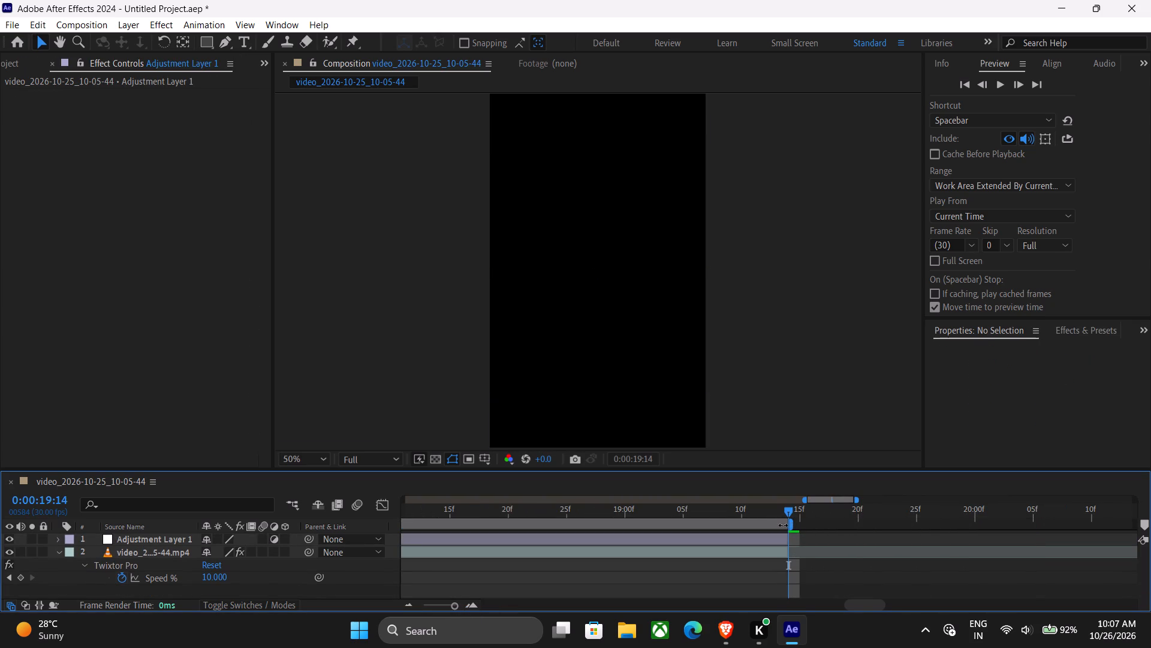
pyautogui.rightClick(783, 523)
pyautogui.click(805, 561)
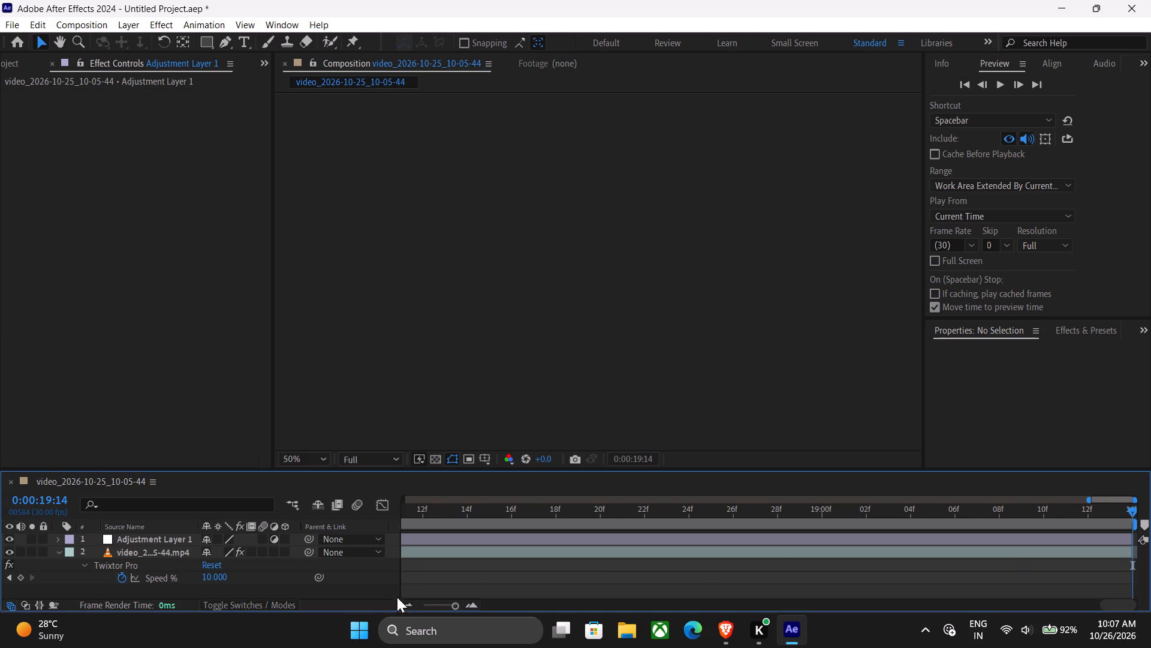
pyautogui.tripleClick(404, 602)
pyautogui.tripleClick(404, 602)
pyautogui.click(404, 602)
pyautogui.moveTo(451, 519); pyautogui.dragTo(231, 518)
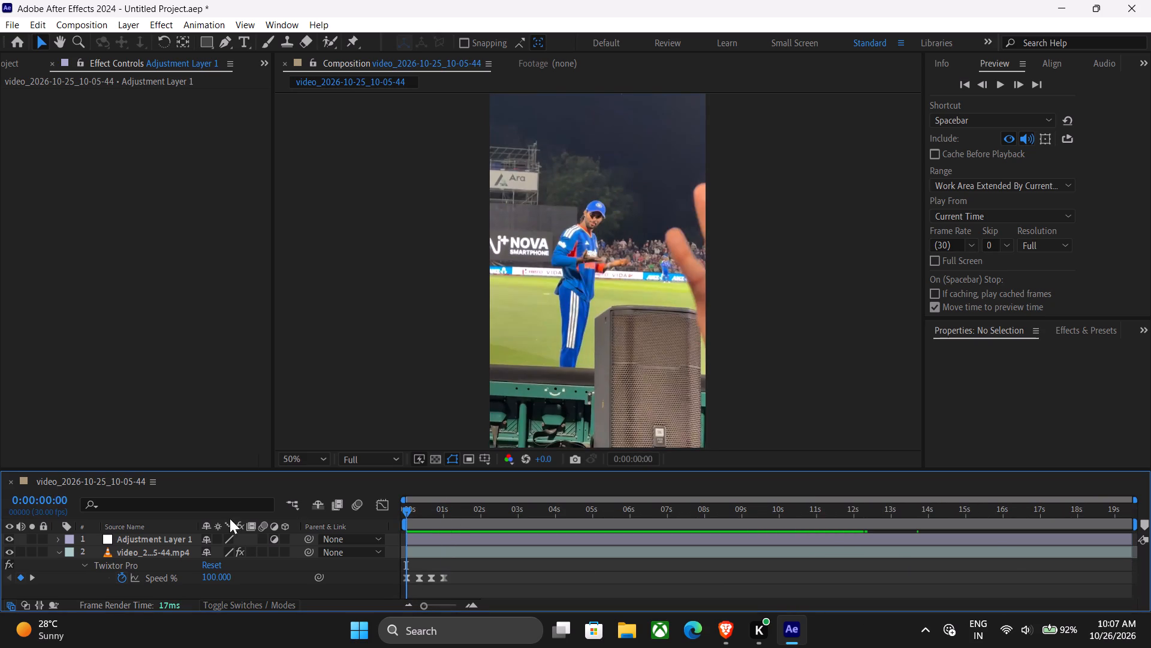
pyautogui.click(56, 552)
pyautogui.click(79, 584)
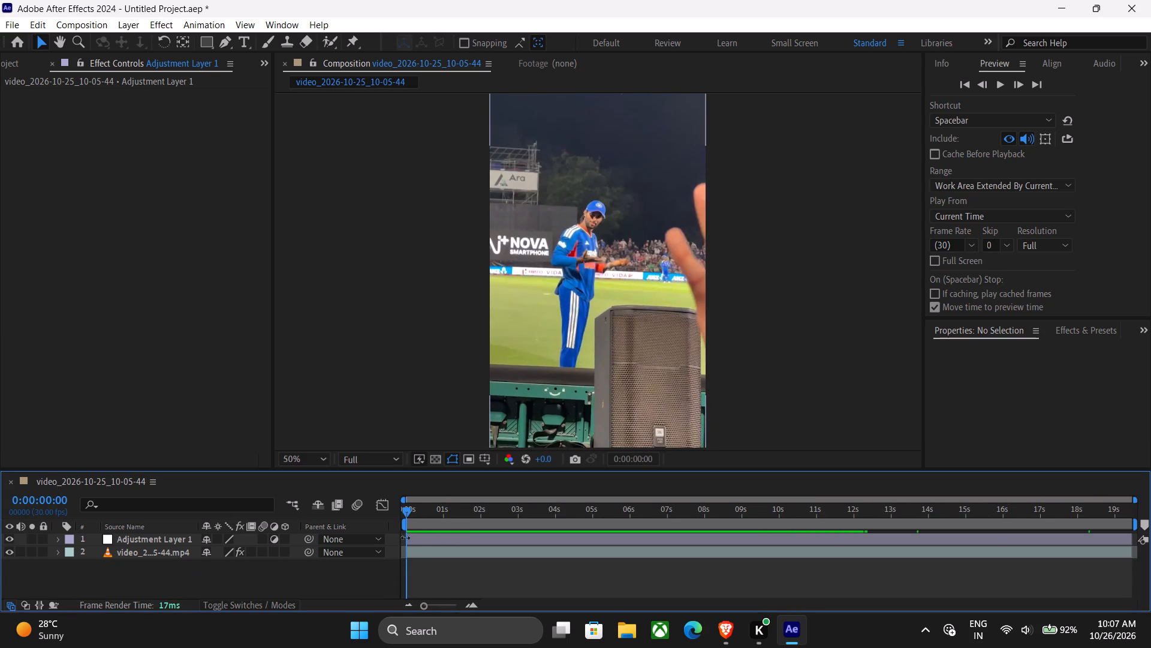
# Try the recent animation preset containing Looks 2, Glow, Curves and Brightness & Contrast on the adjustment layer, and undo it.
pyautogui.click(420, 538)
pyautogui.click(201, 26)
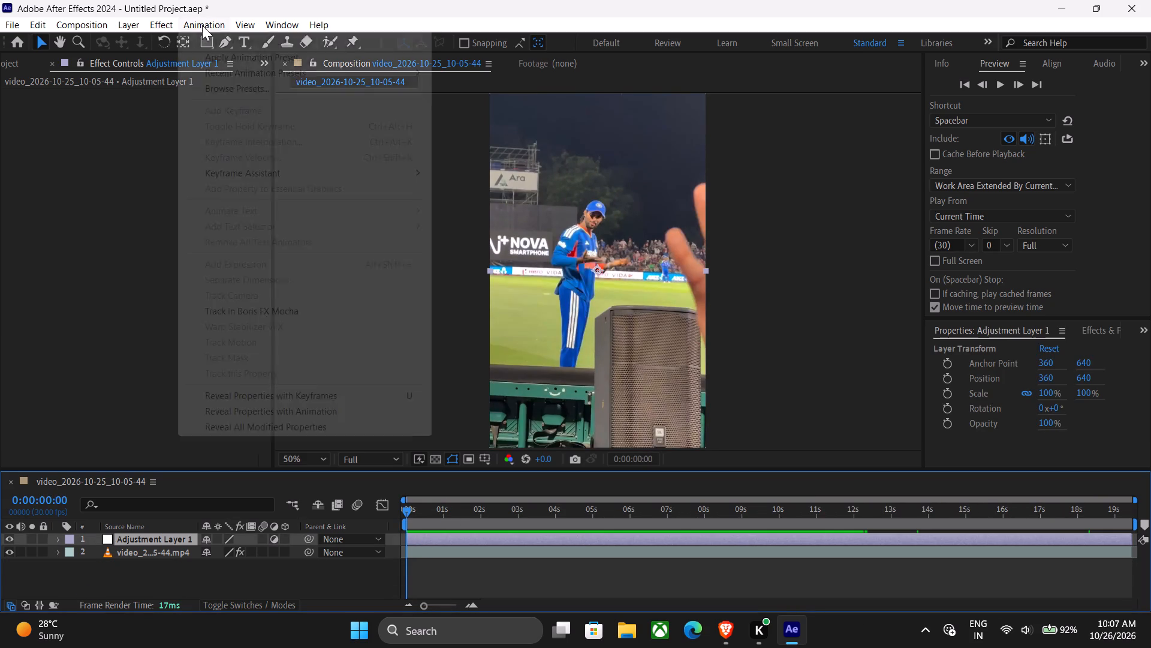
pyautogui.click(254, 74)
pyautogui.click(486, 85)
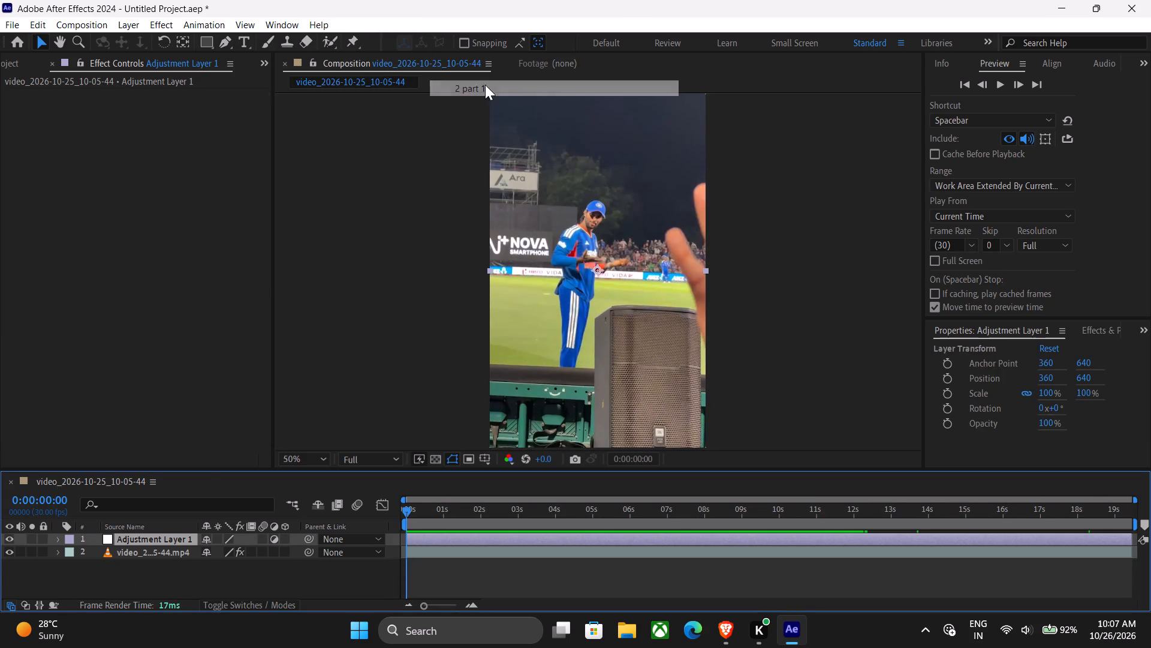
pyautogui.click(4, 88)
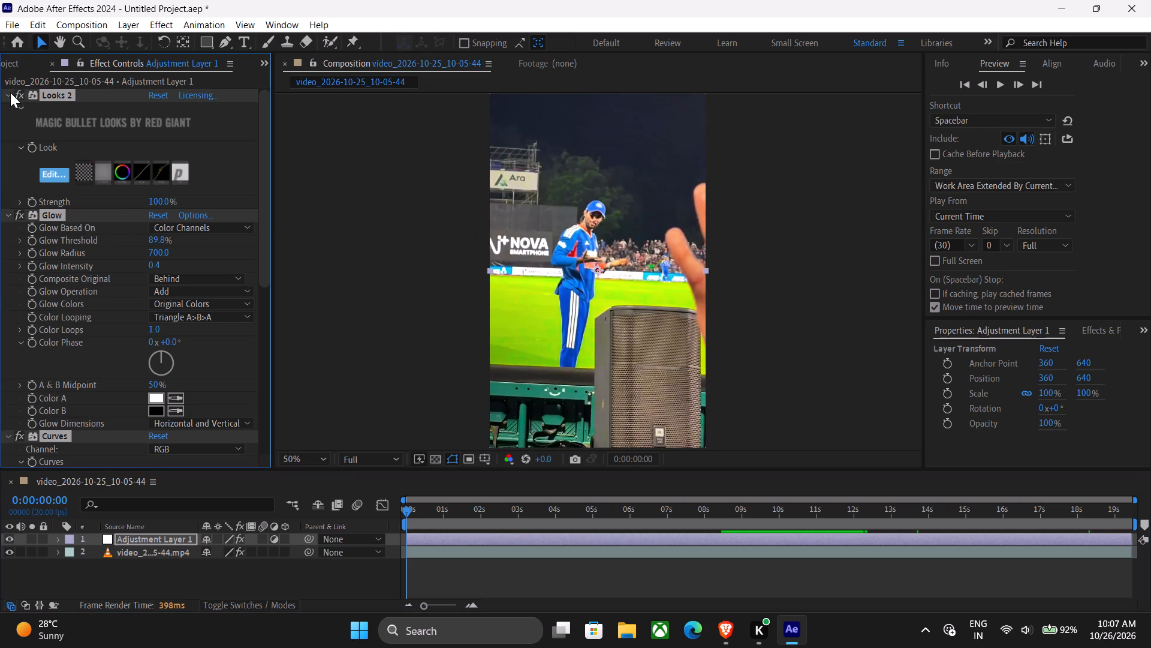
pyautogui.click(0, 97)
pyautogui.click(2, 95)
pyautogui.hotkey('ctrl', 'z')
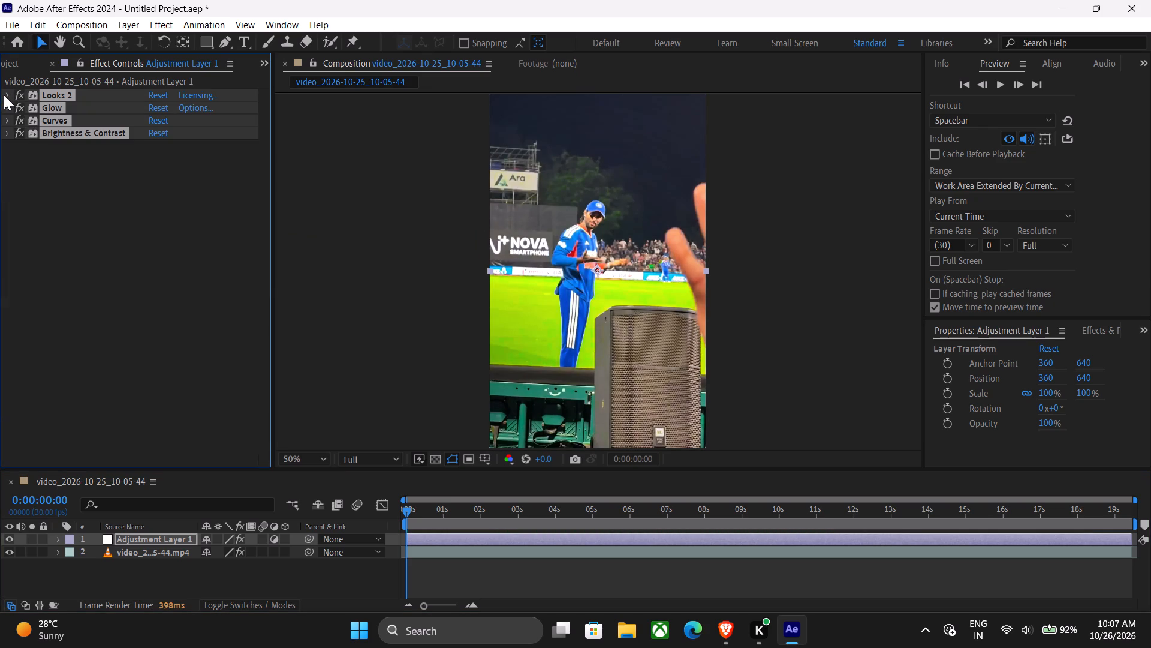
# Apply the recent preset with S_Sharpen, BCC Unsharp Mask, Looks, Looks 2, Curves and S_Flicker to the adjustment layer, and collapse its effects.
pyautogui.click(194, 26)
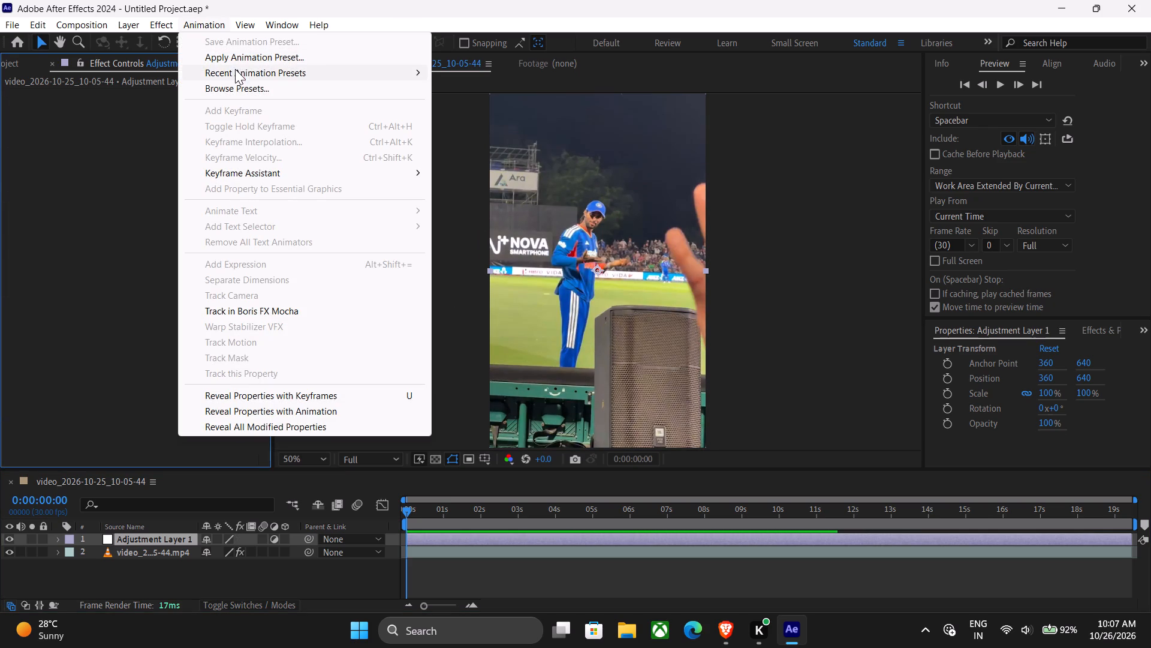
pyautogui.click(235, 69)
pyautogui.click(516, 106)
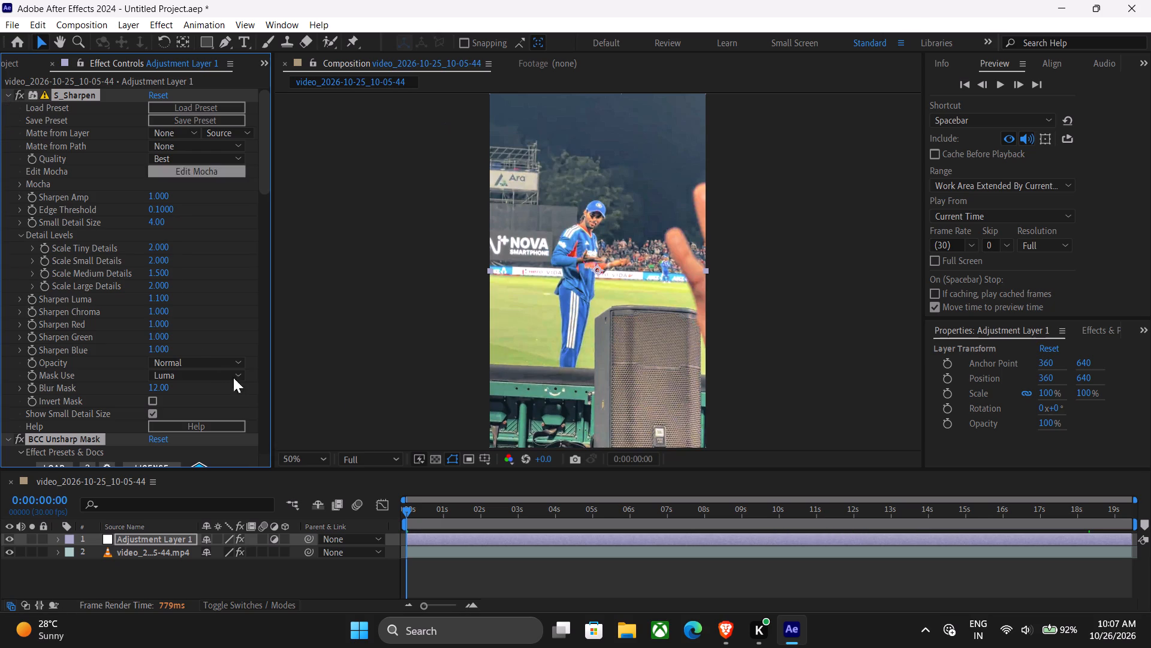
pyautogui.click(4, 94)
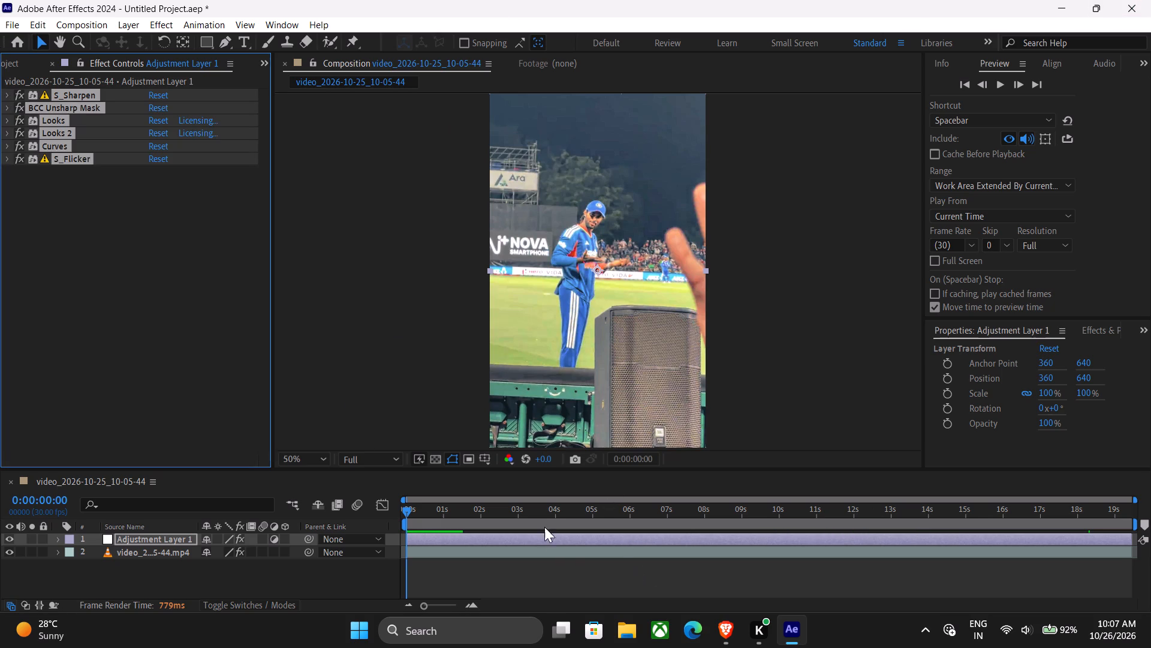
# Compare the graded frame at 0:00:09:29 with Looks 2, Looks, BCC Unsharp Mask, Curves and S_Flicker each switched off and on.
pyautogui.click(543, 516)
pyautogui.click(629, 514)
pyautogui.click(778, 511)
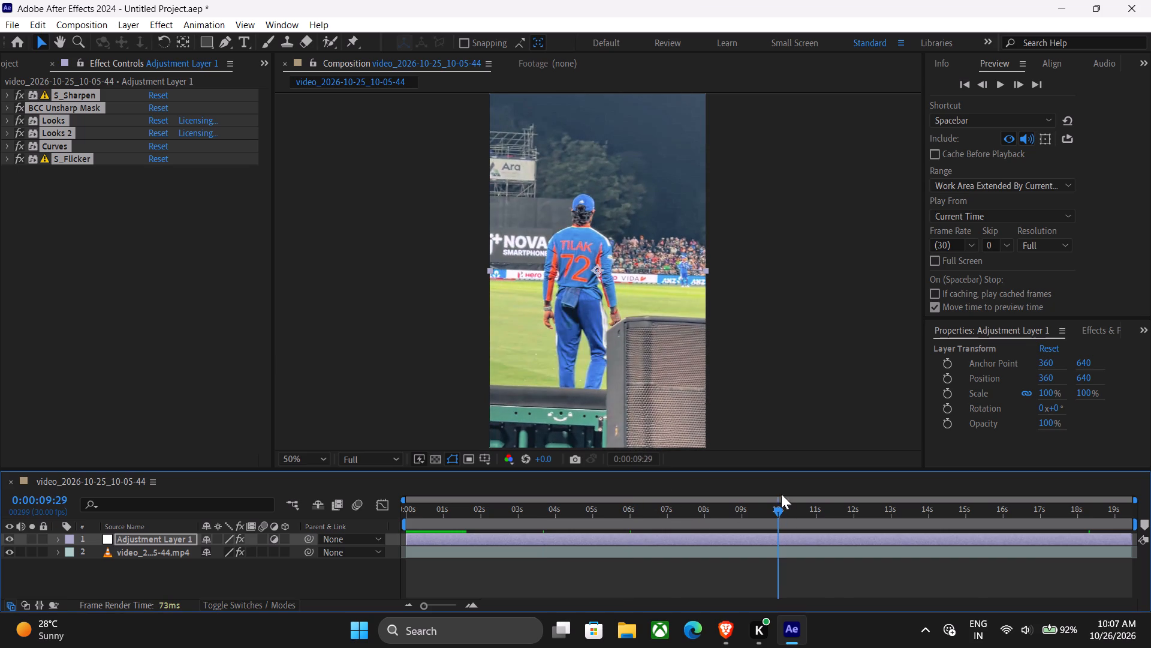
pyautogui.click(22, 213)
pyautogui.click(20, 132)
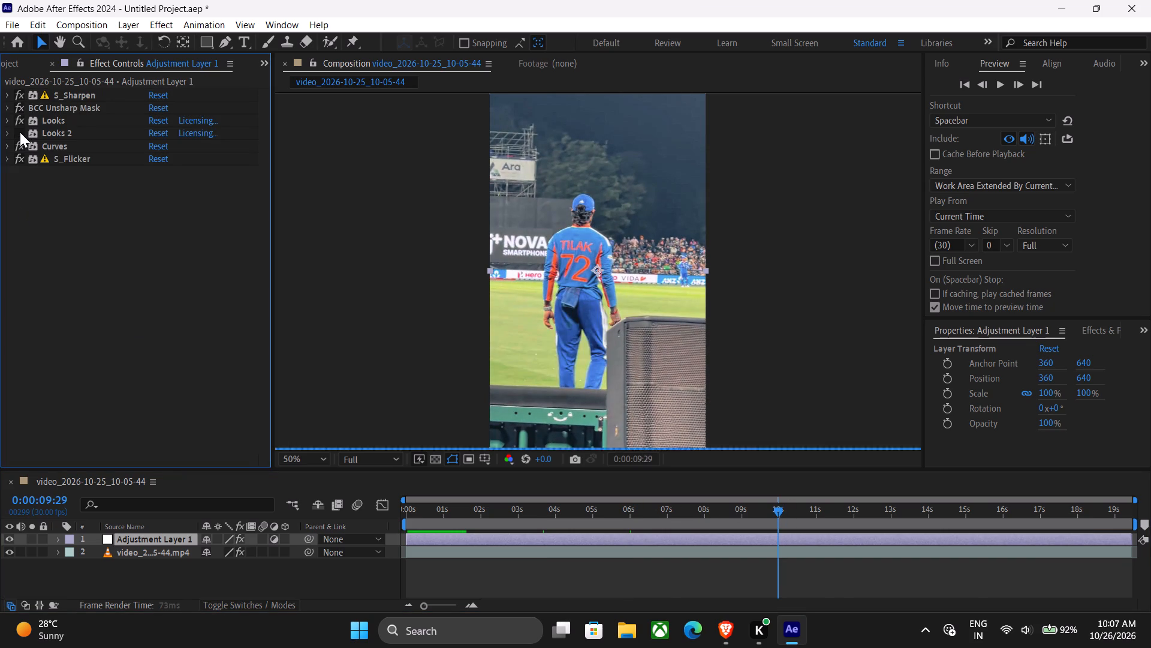
pyautogui.click(20, 132)
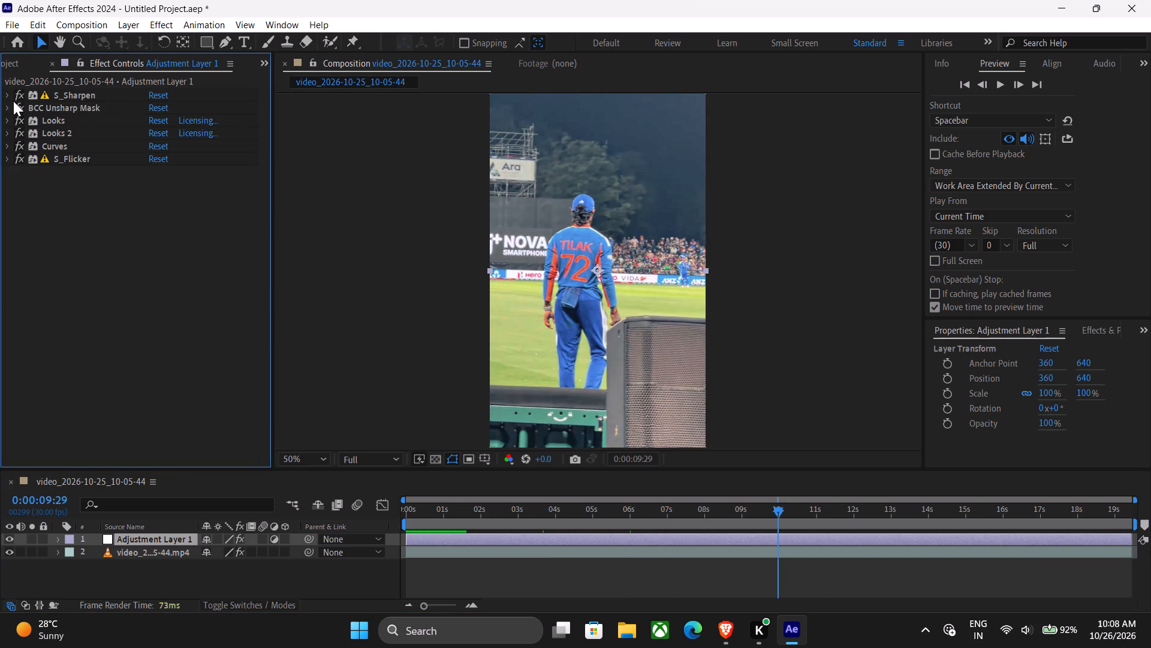
pyautogui.click(22, 118)
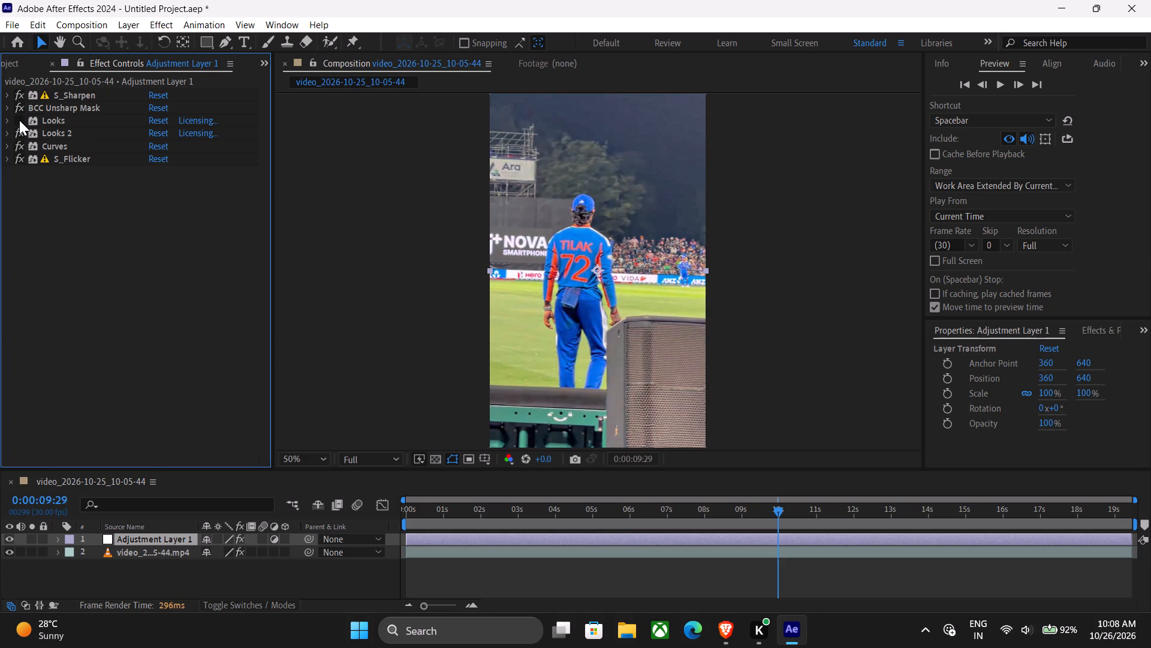
pyautogui.click(19, 120)
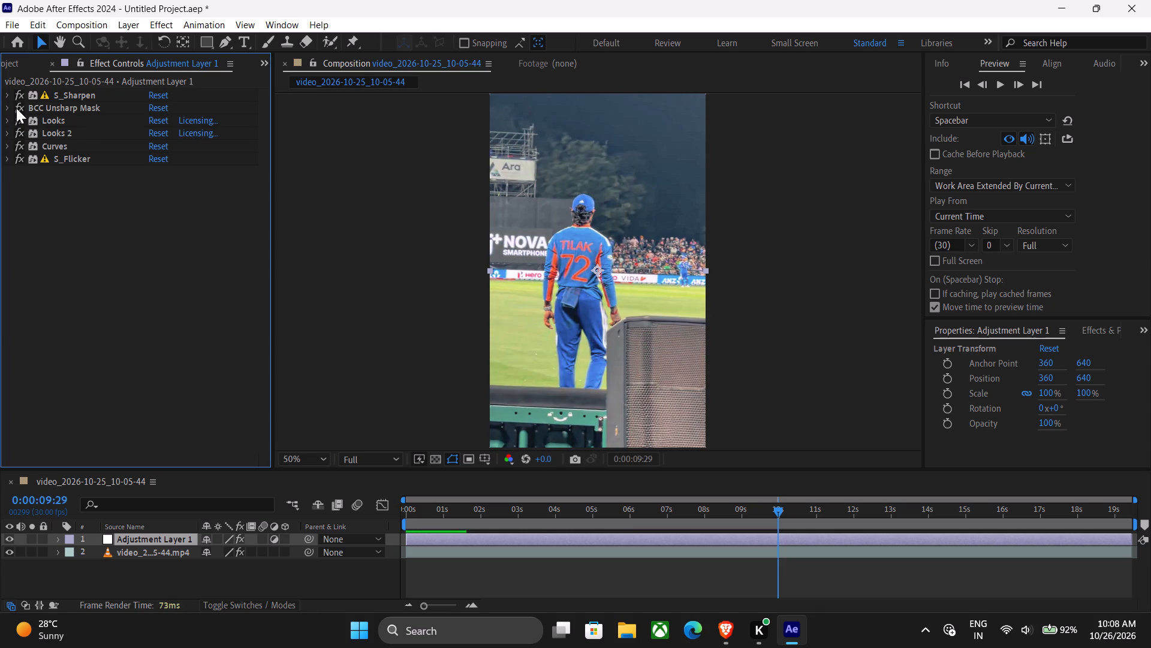
pyautogui.click(16, 106)
pyautogui.click(16, 106)
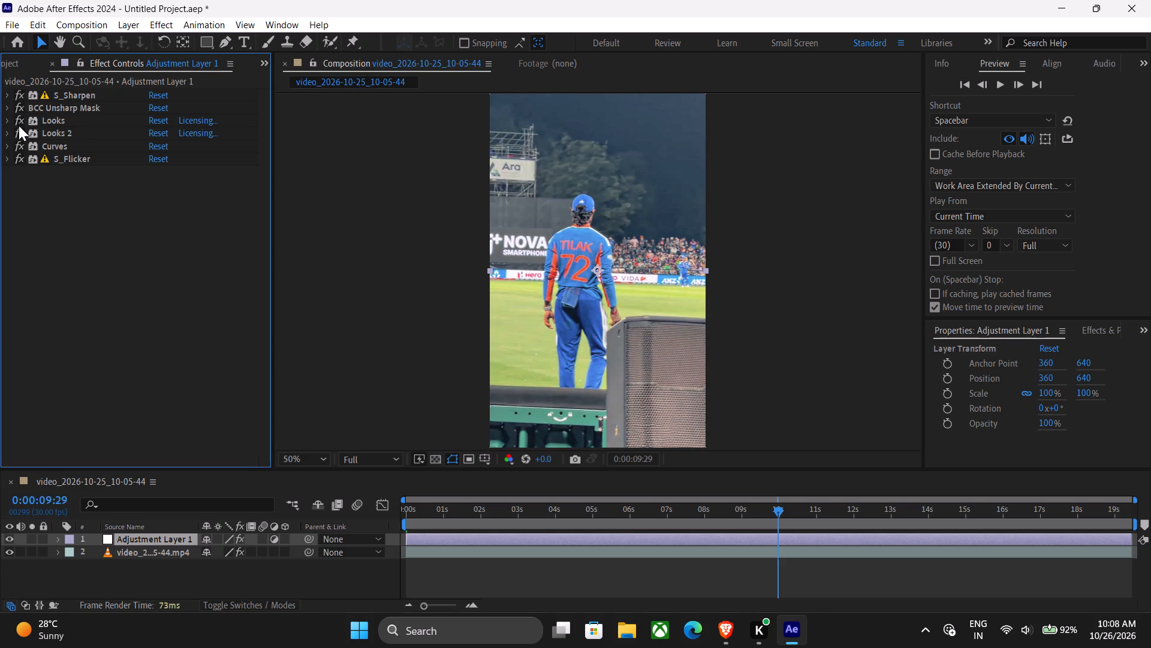
pyautogui.click(19, 122)
pyautogui.click(19, 122)
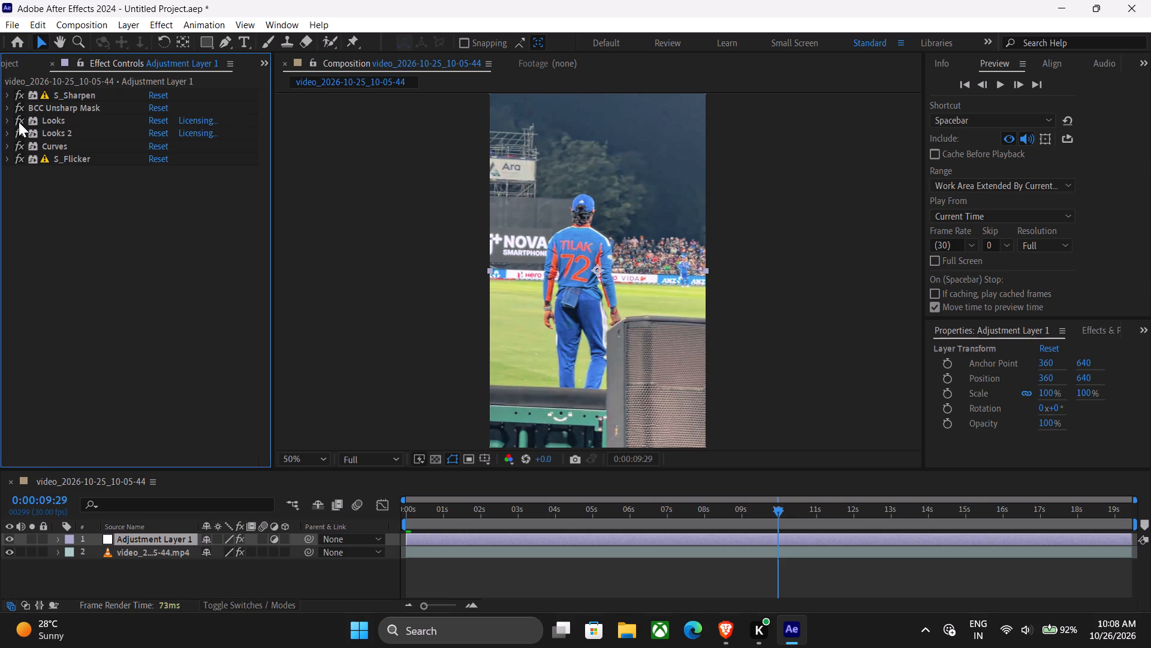
pyautogui.click(19, 122)
pyautogui.click(19, 122)
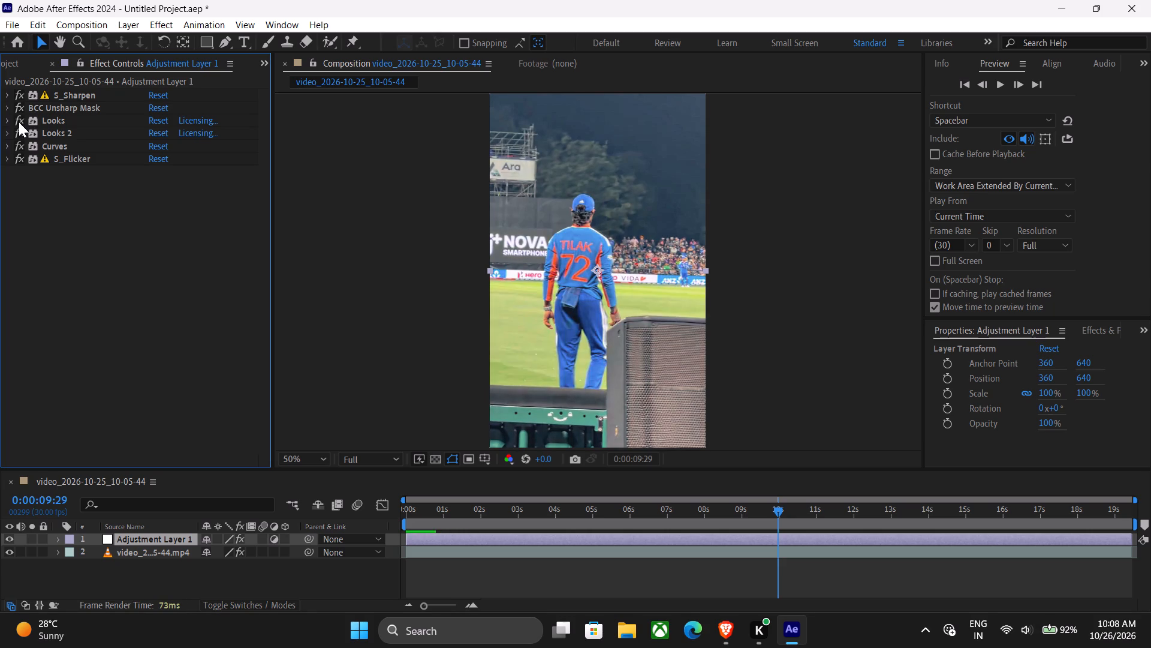
pyautogui.click(19, 122)
pyautogui.click(20, 134)
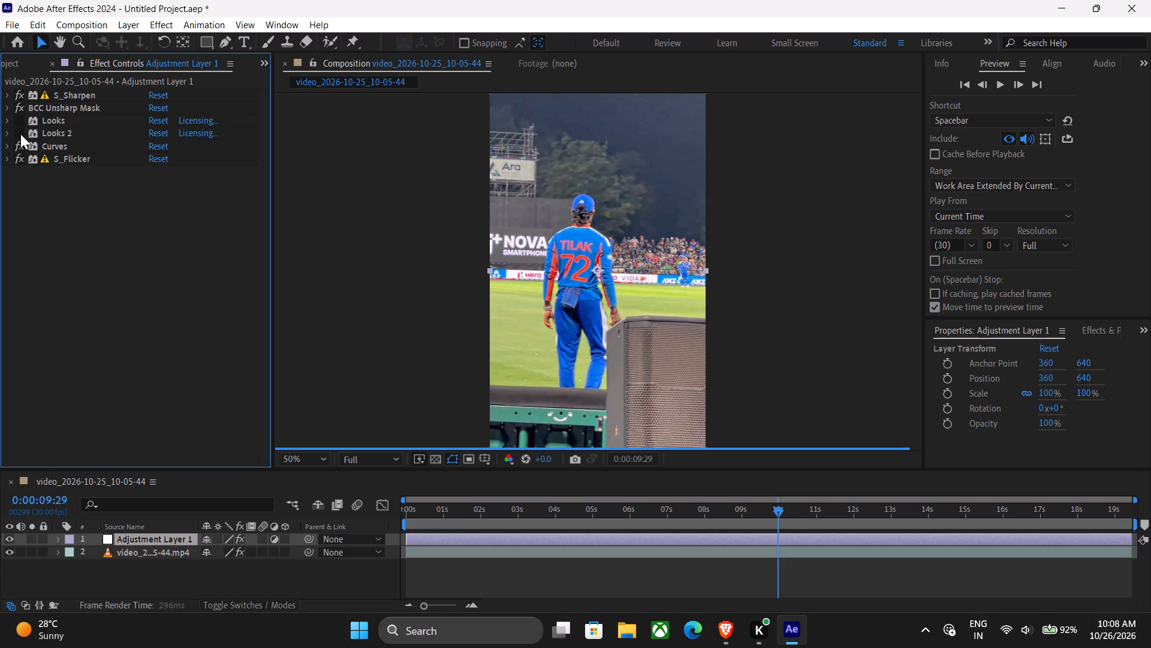
pyautogui.click(20, 134)
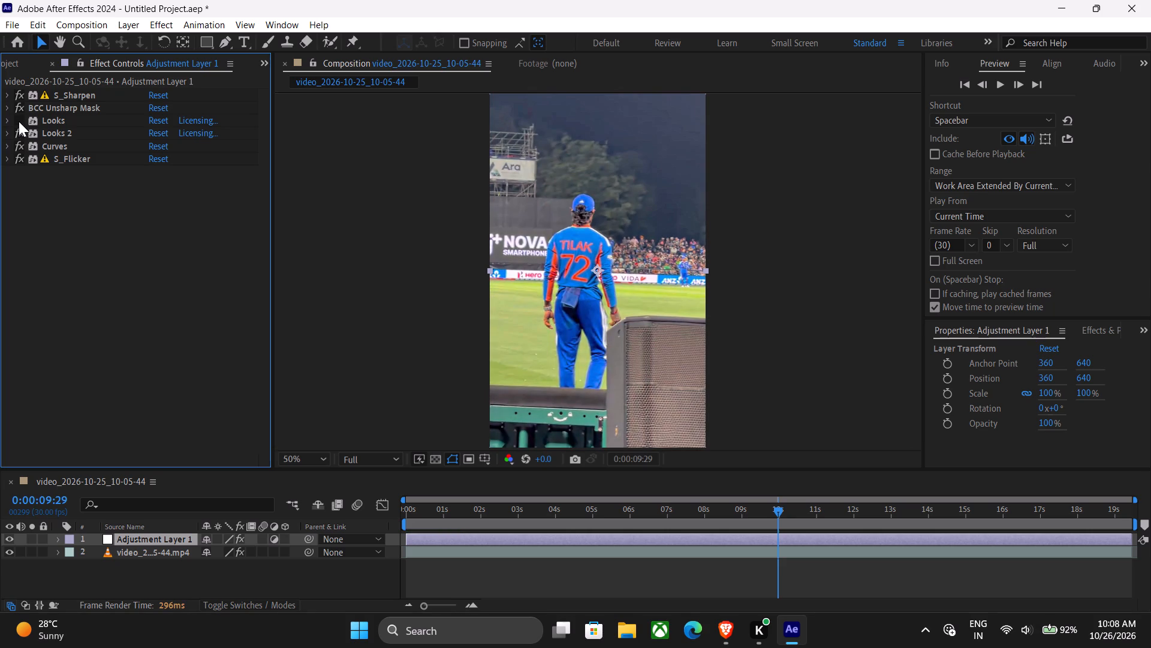
pyautogui.click(19, 121)
pyautogui.click(19, 148)
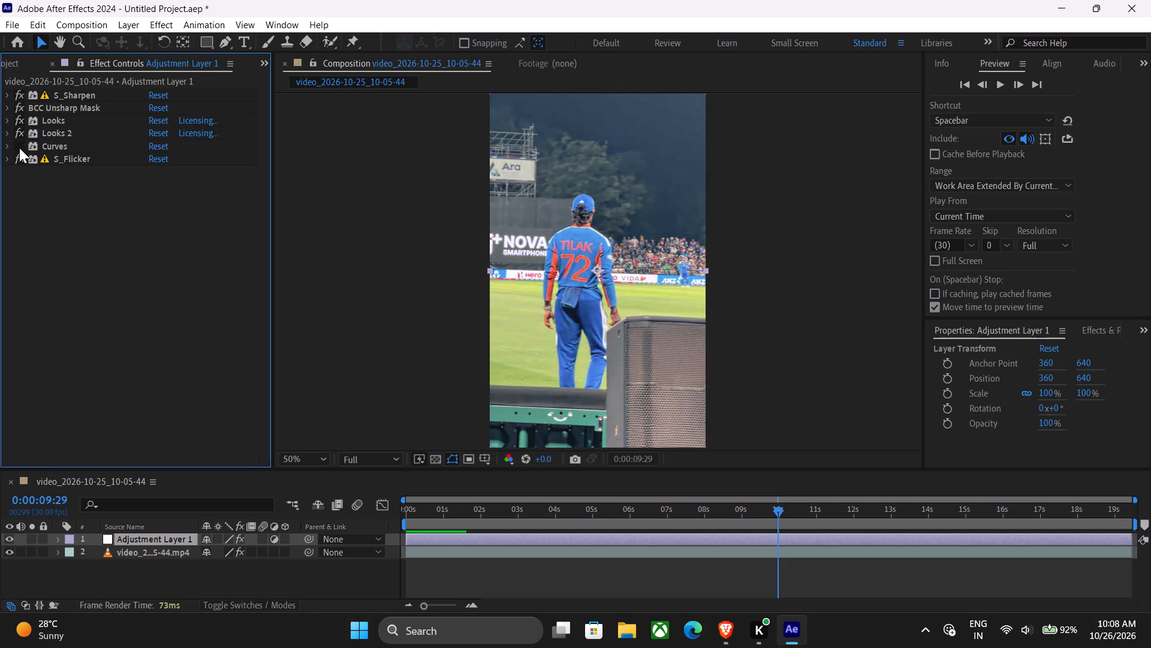
pyautogui.click(19, 148)
pyautogui.click(22, 158)
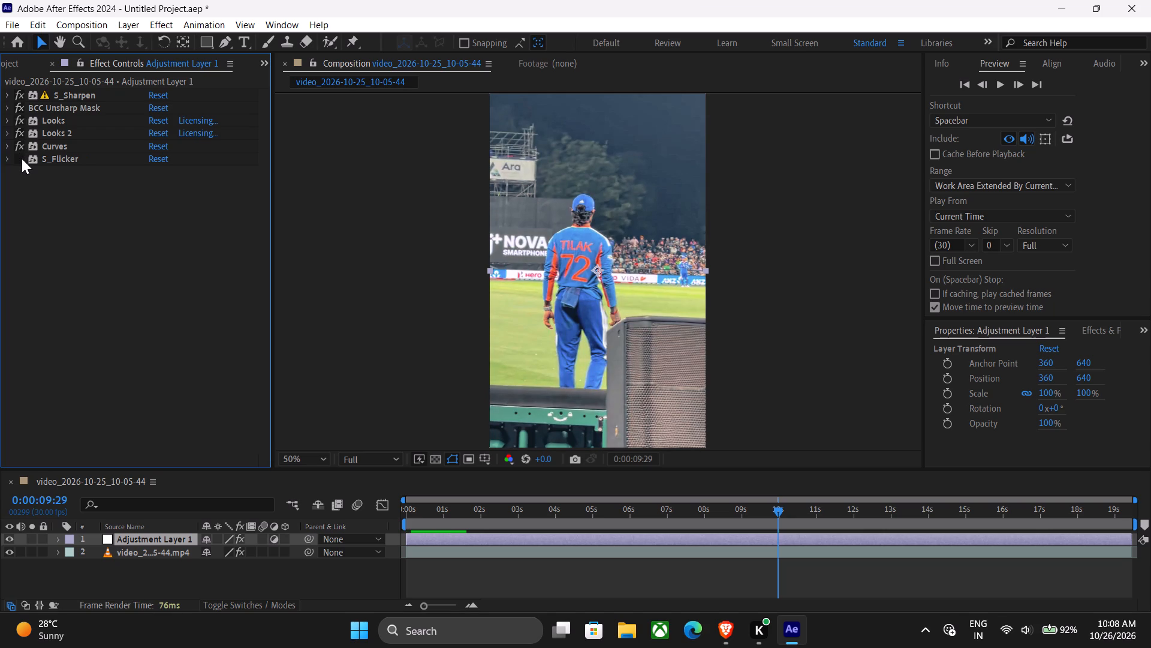
pyautogui.click(22, 158)
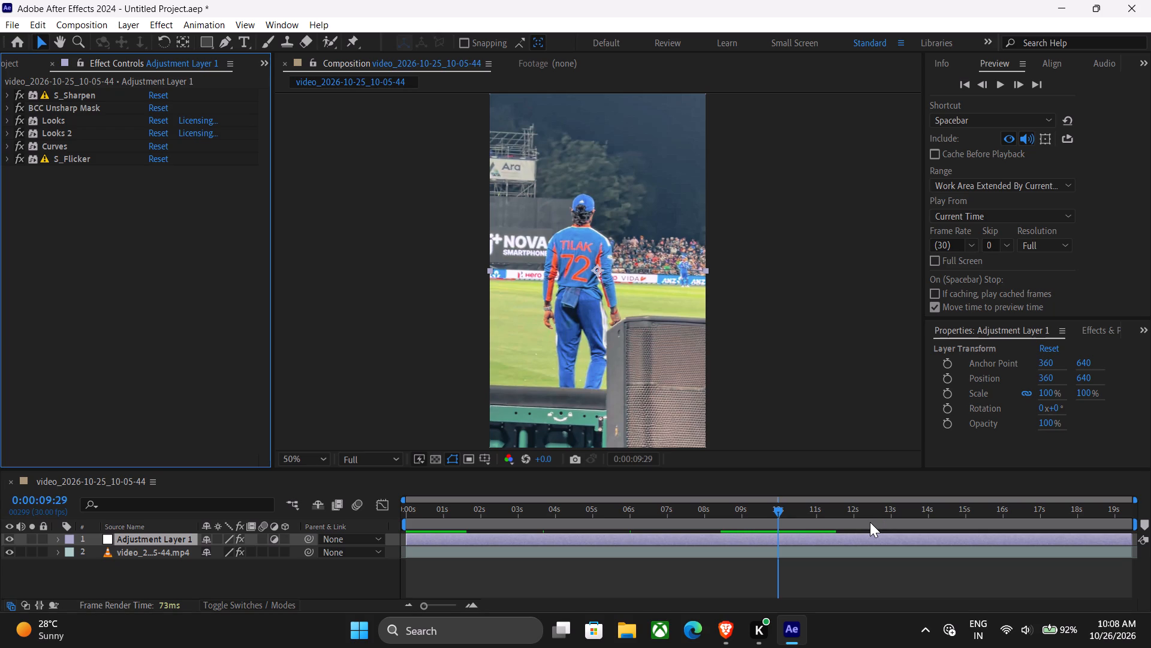
# Scrub through the graded clip from 0:00:00:00, and compare the frame at 0:00:17:00 with and without BCC Unsharp Mask.
pyautogui.moveTo(494, 512); pyautogui.dragTo(341, 517)
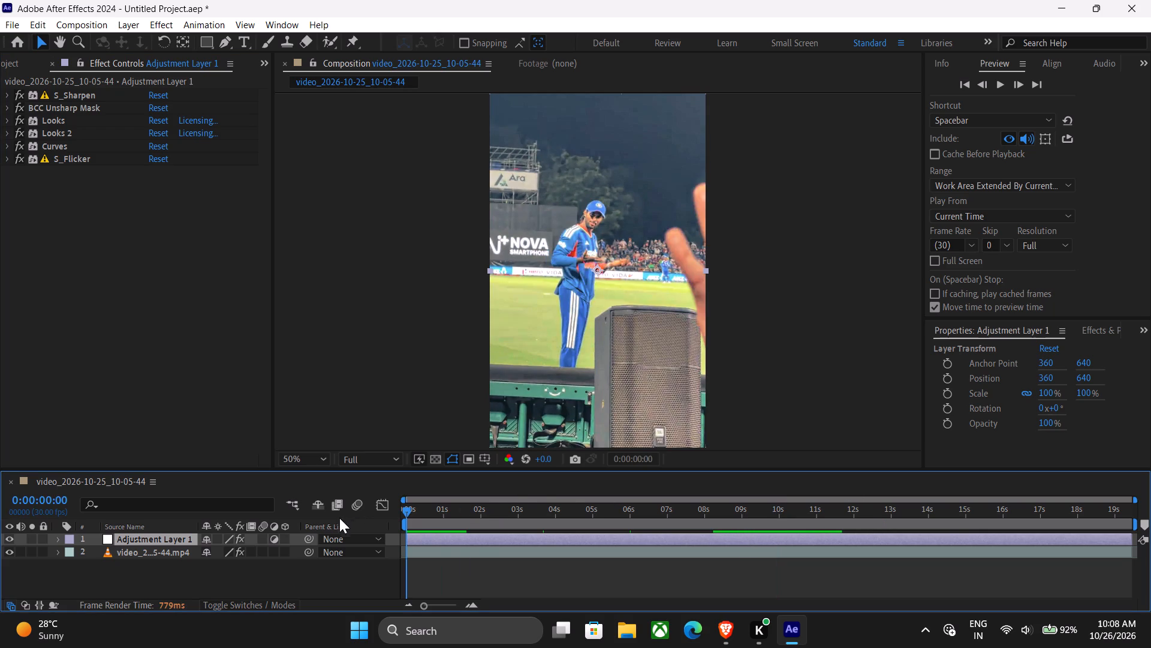
pyautogui.moveTo(425, 515); pyautogui.dragTo(528, 508)
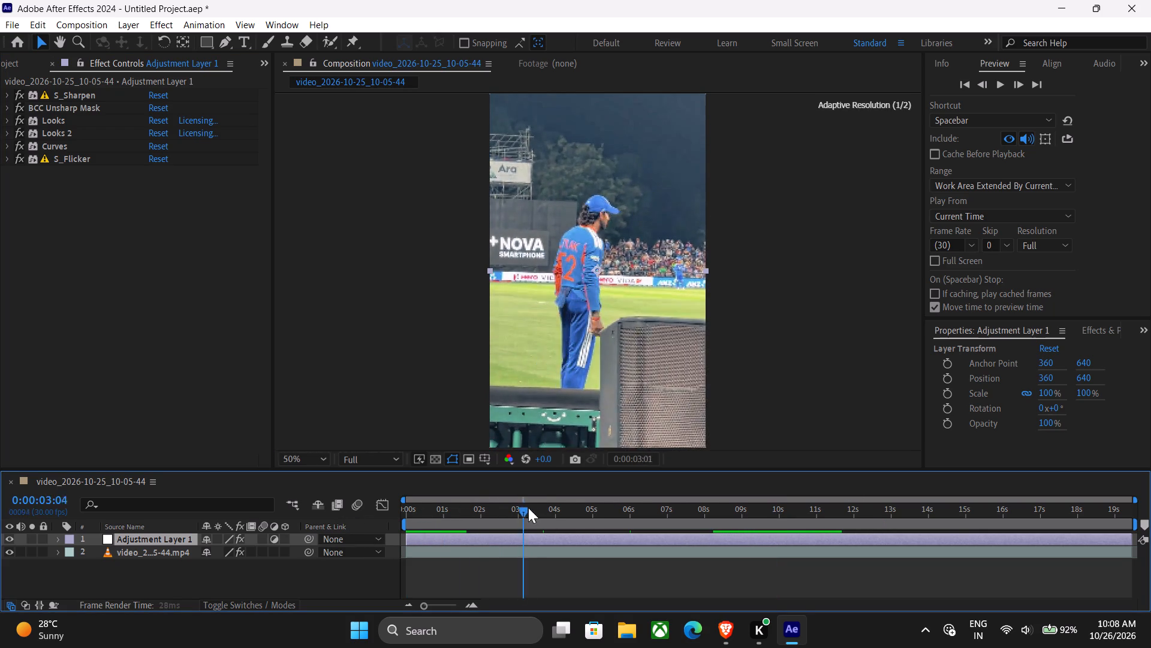
pyautogui.moveTo(528, 508); pyautogui.dragTo(1056, 508)
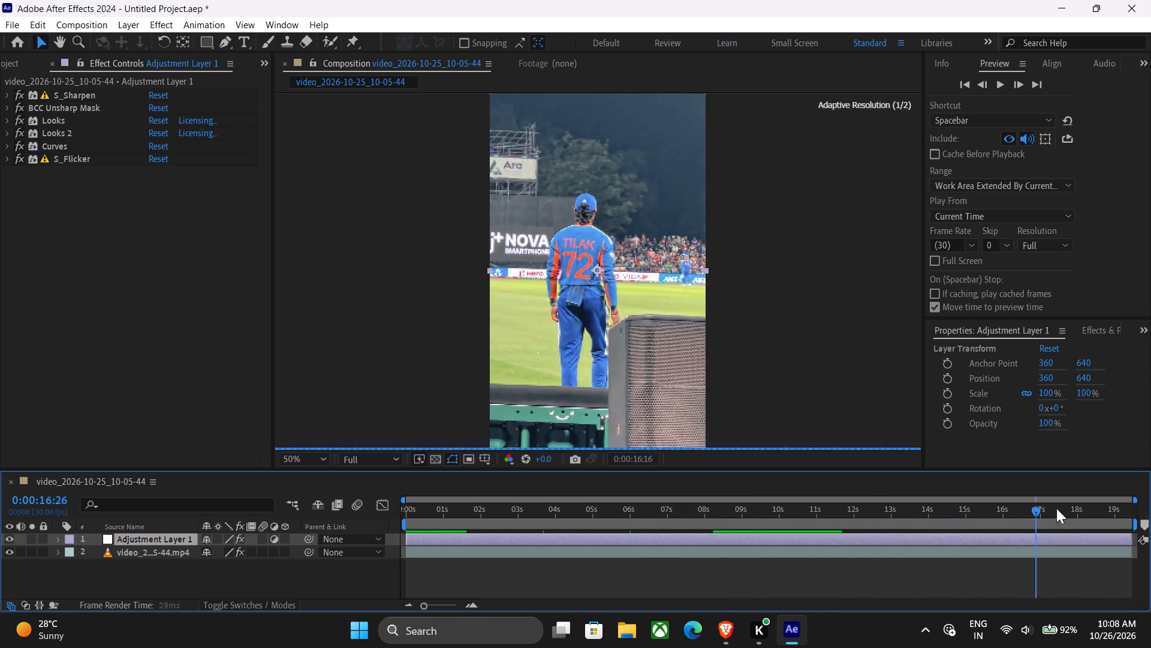
pyautogui.moveTo(1056, 508); pyautogui.dragTo(1137, 508)
pyautogui.moveTo(1132, 508); pyautogui.dragTo(1109, 512)
pyautogui.moveTo(1097, 512); pyautogui.dragTo(1041, 515)
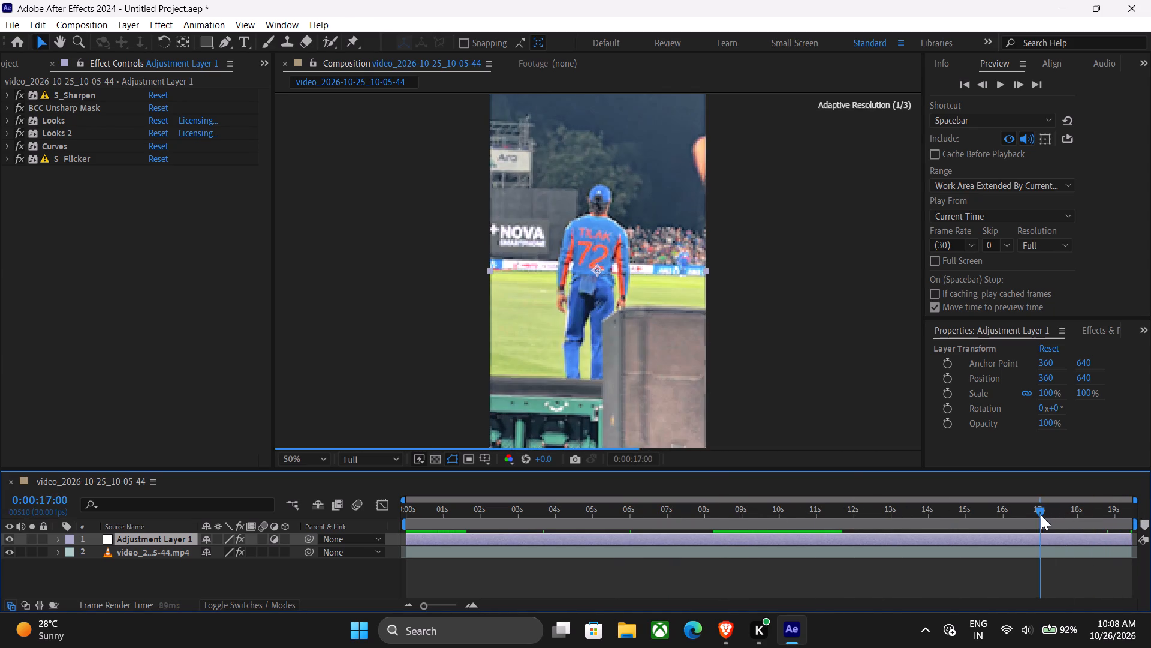
pyautogui.click(17, 106)
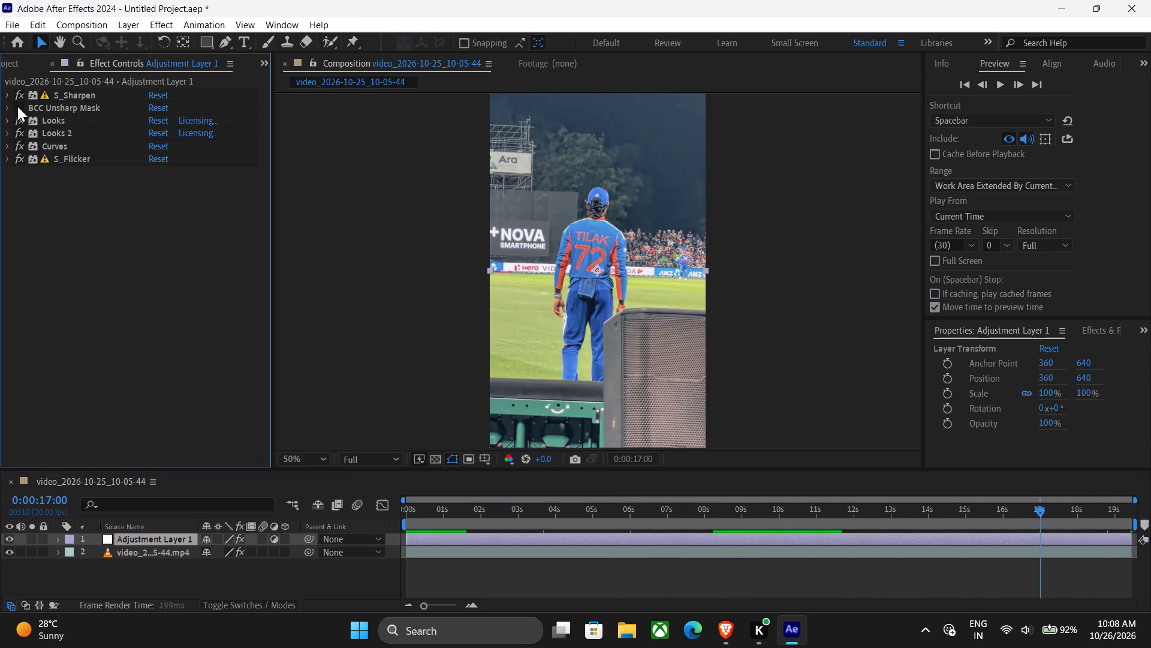
pyautogui.click(18, 107)
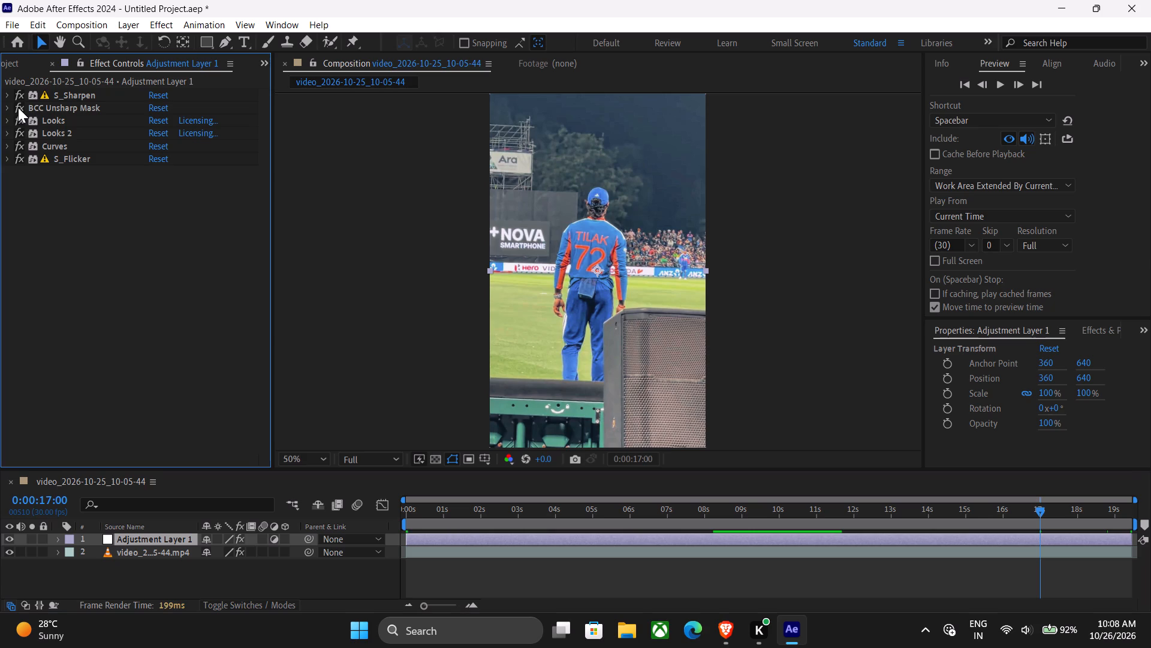
pyautogui.click(18, 107)
pyautogui.click(18, 107)
# Compare the graded frame at 0:00:04:16 with BCC Unsharp Mask and S_Sharpen each switched off and on.
pyautogui.scroll(1, 583, 303)
pyautogui.click(575, 515)
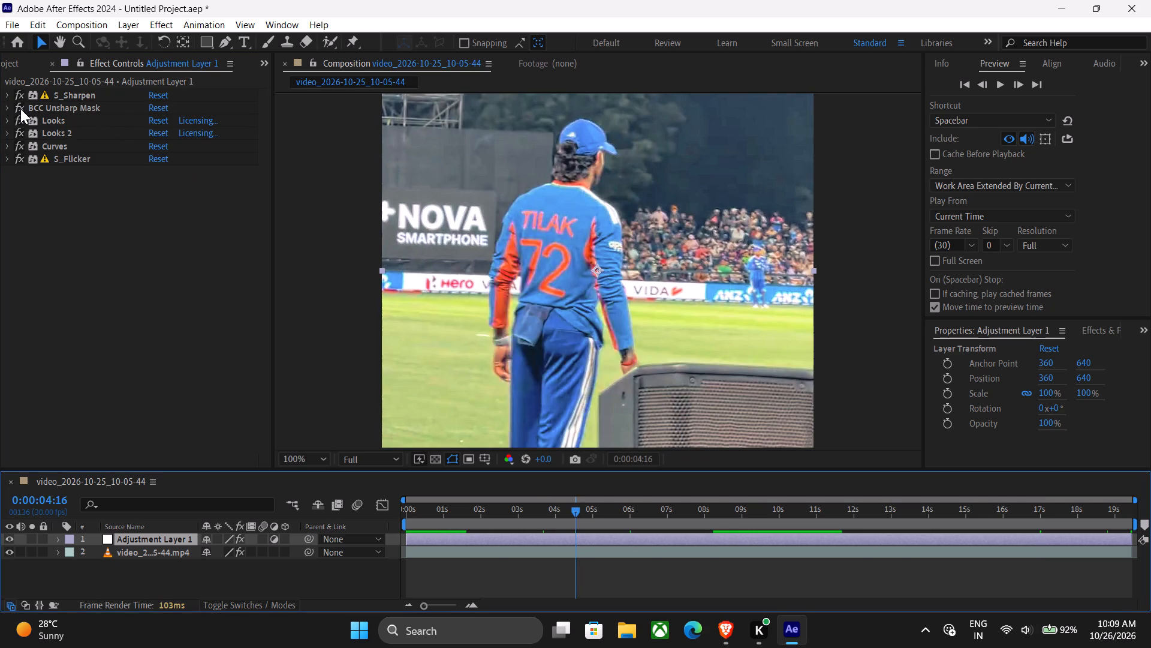
pyautogui.click(20, 109)
pyautogui.click(20, 109)
pyautogui.click(20, 95)
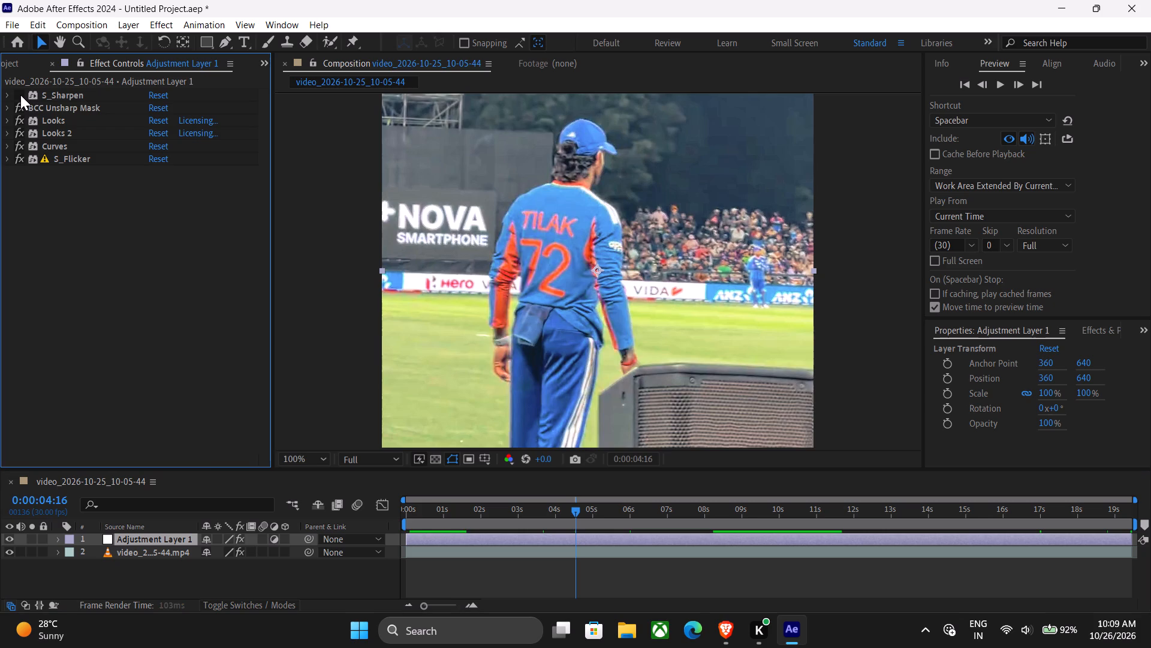
pyautogui.click(20, 95)
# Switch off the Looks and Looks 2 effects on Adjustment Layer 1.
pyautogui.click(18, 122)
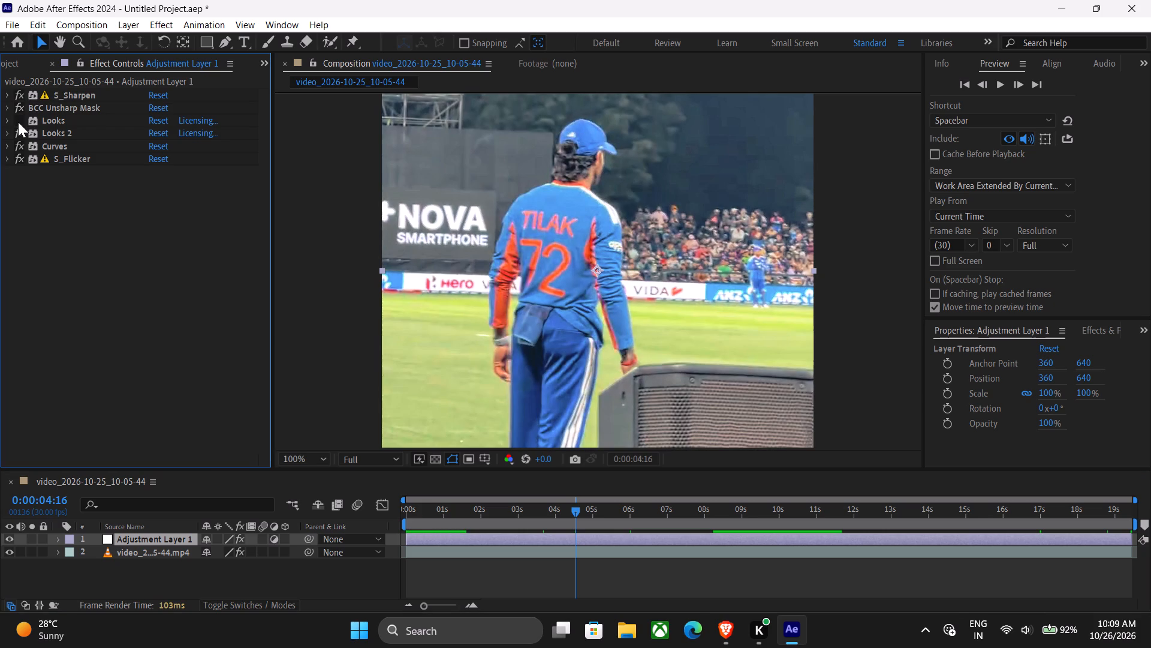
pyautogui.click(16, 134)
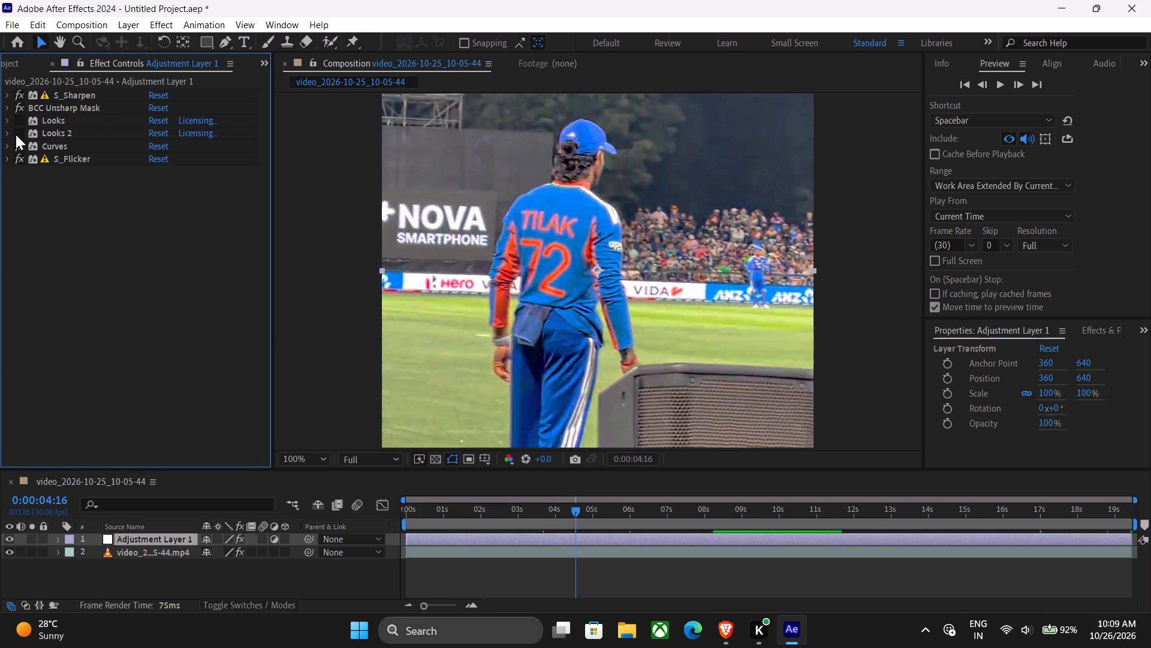
# Examine the grade without Looks and Looks 2 at several points from 0:00:00:05 through to 0:00:19:13.
pyautogui.scroll(-1, 550, 290)
pyautogui.click(650, 509)
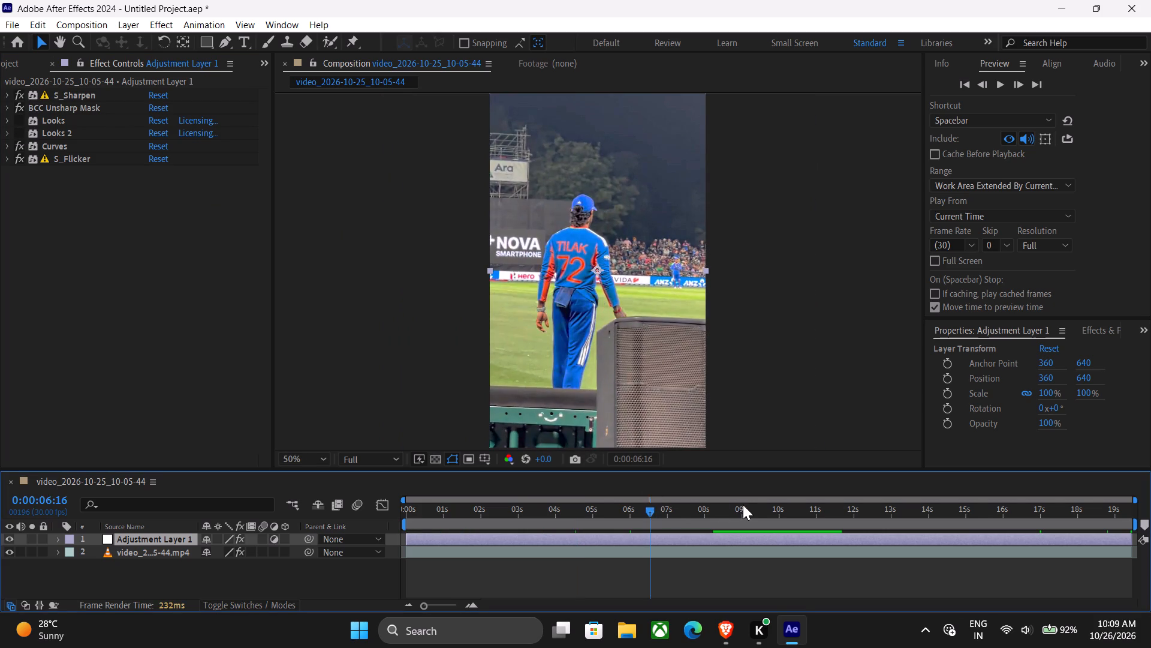
pyautogui.click(743, 505)
pyautogui.click(508, 496)
pyautogui.click(462, 509)
pyautogui.click(413, 517)
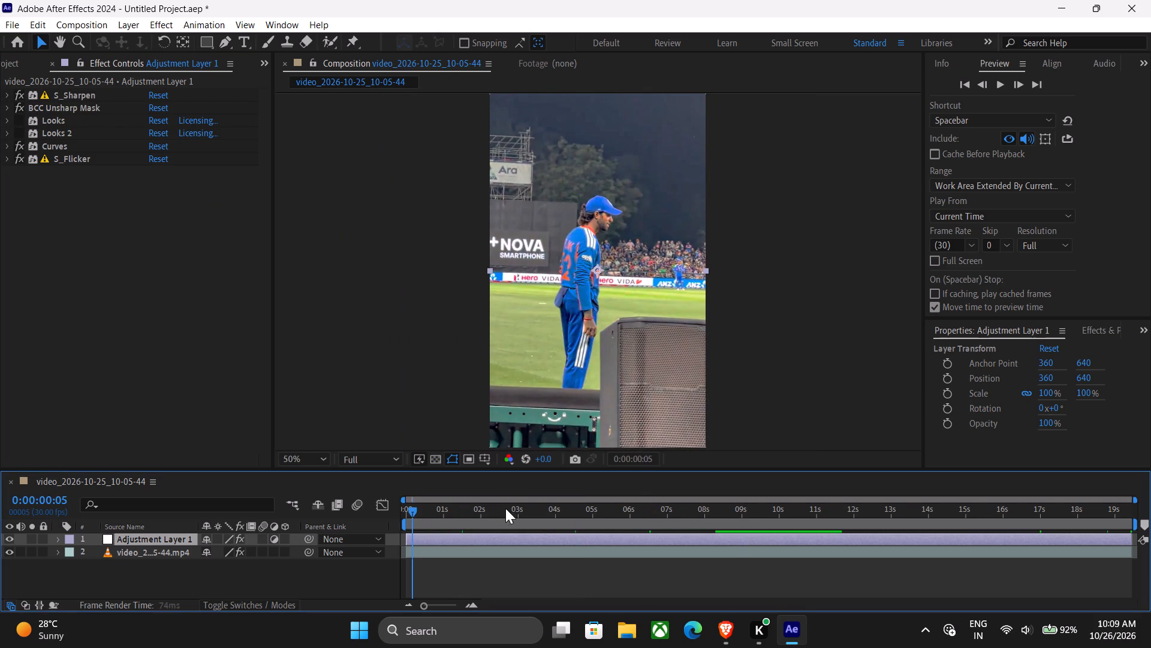
pyautogui.click(518, 509)
pyautogui.click(608, 512)
pyautogui.click(772, 510)
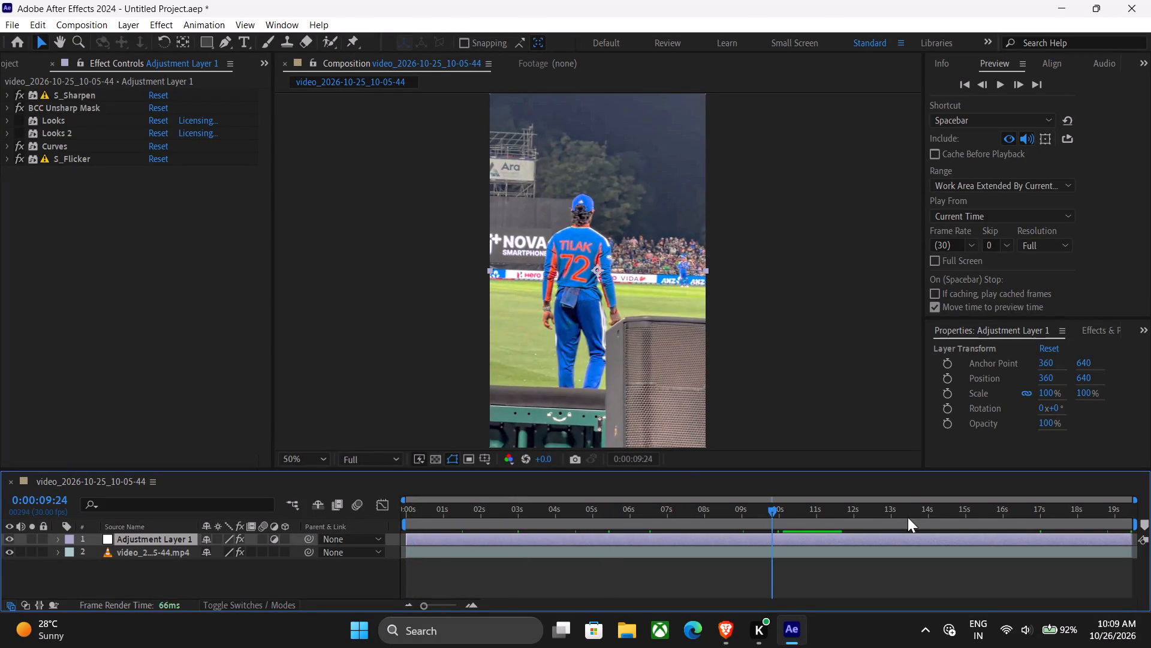
pyautogui.click(908, 517)
pyautogui.click(1003, 508)
pyautogui.click(1052, 509)
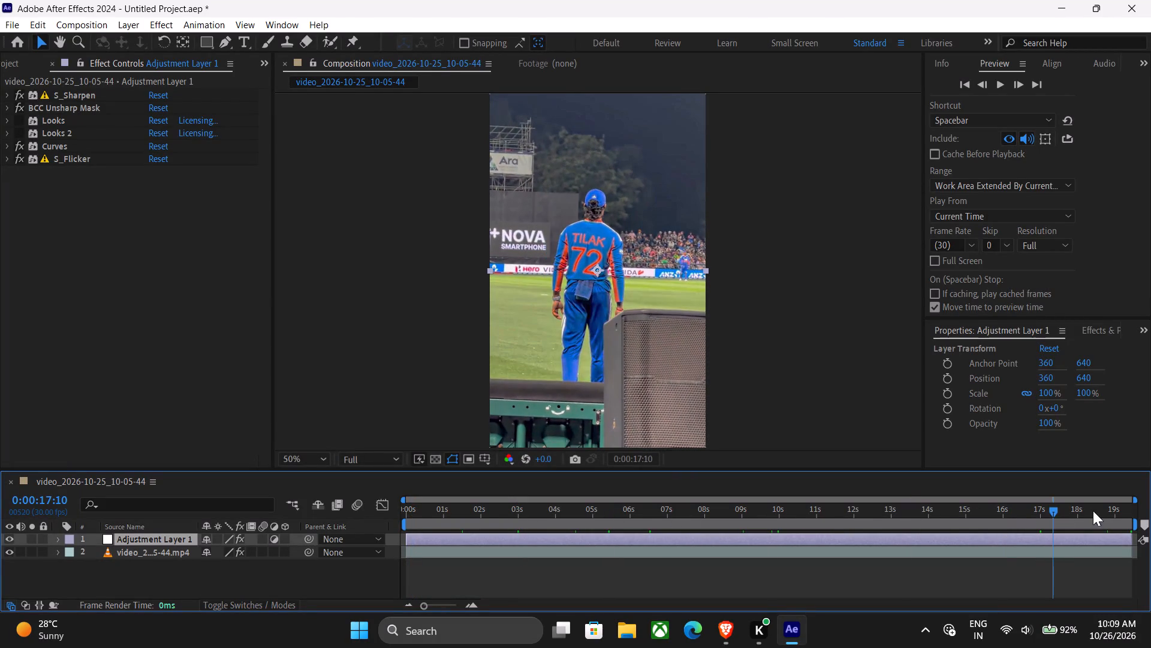
pyautogui.click(1131, 511)
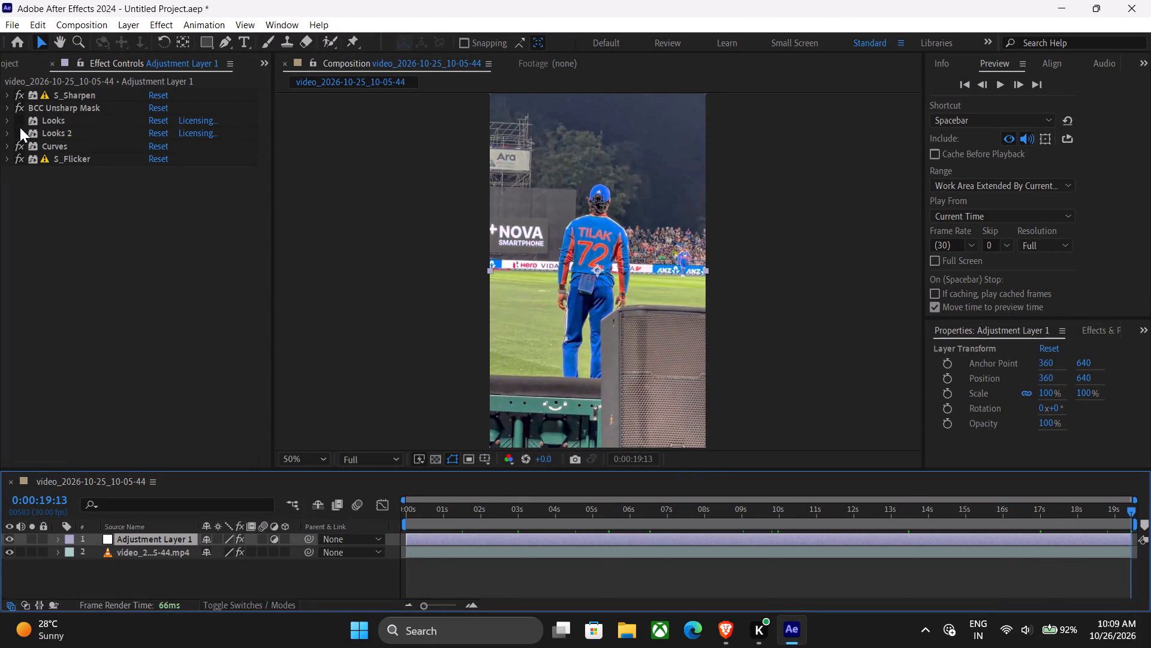
# Compare the frame at 0:00:19:13 with Looks and Looks 2 switched on and off, leaving both off.
pyautogui.click(20, 124)
pyautogui.click(19, 133)
pyautogui.click(19, 133)
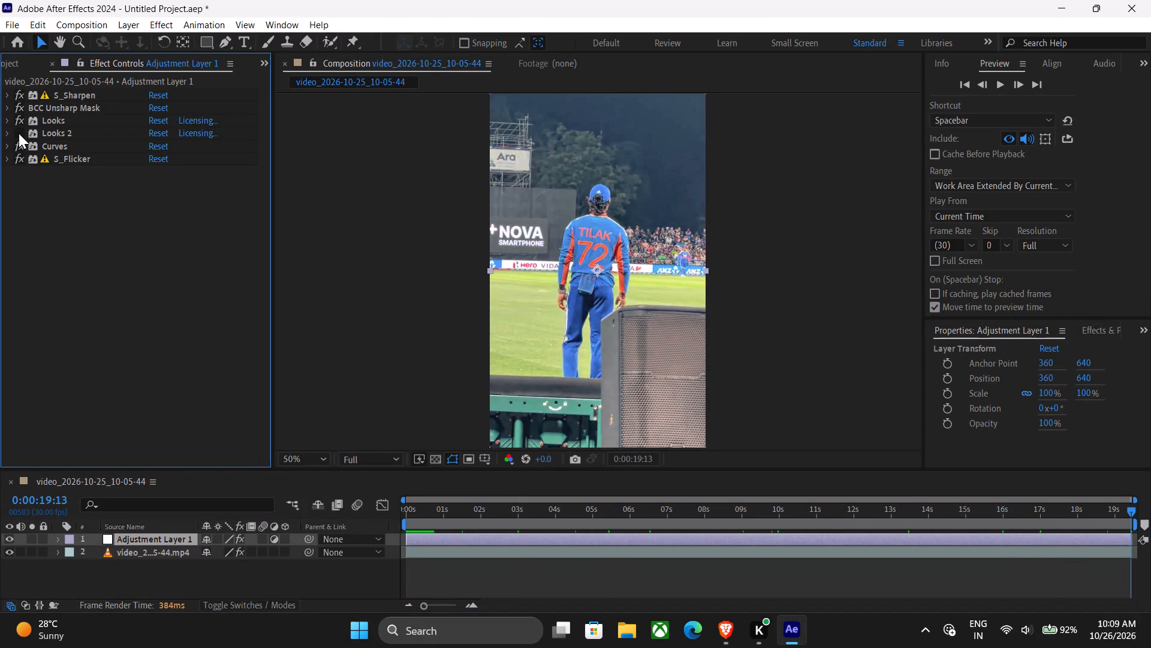
pyautogui.click(18, 121)
# Create a second adjustment layer at the top of the composition.
pyautogui.rightClick(121, 577)
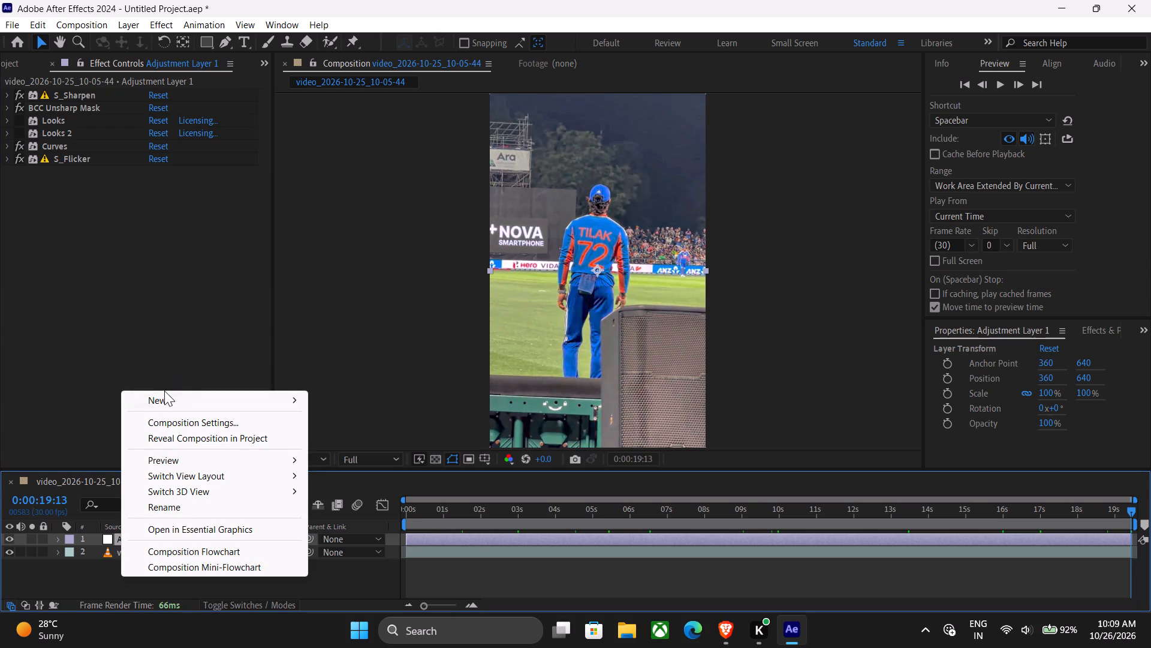
pyautogui.click(162, 395)
pyautogui.click(348, 515)
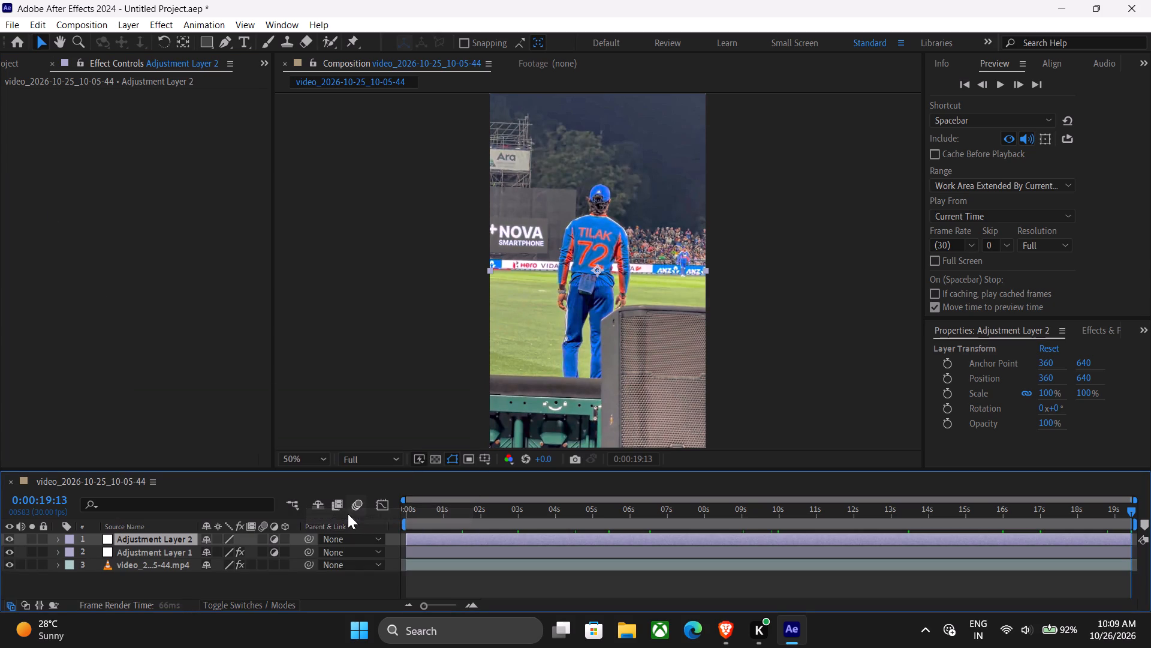
# Search Downloads for "presets" while applying an animation preset to Adjustment Layer 2, and open the Presets folder.
pyautogui.click(192, 29)
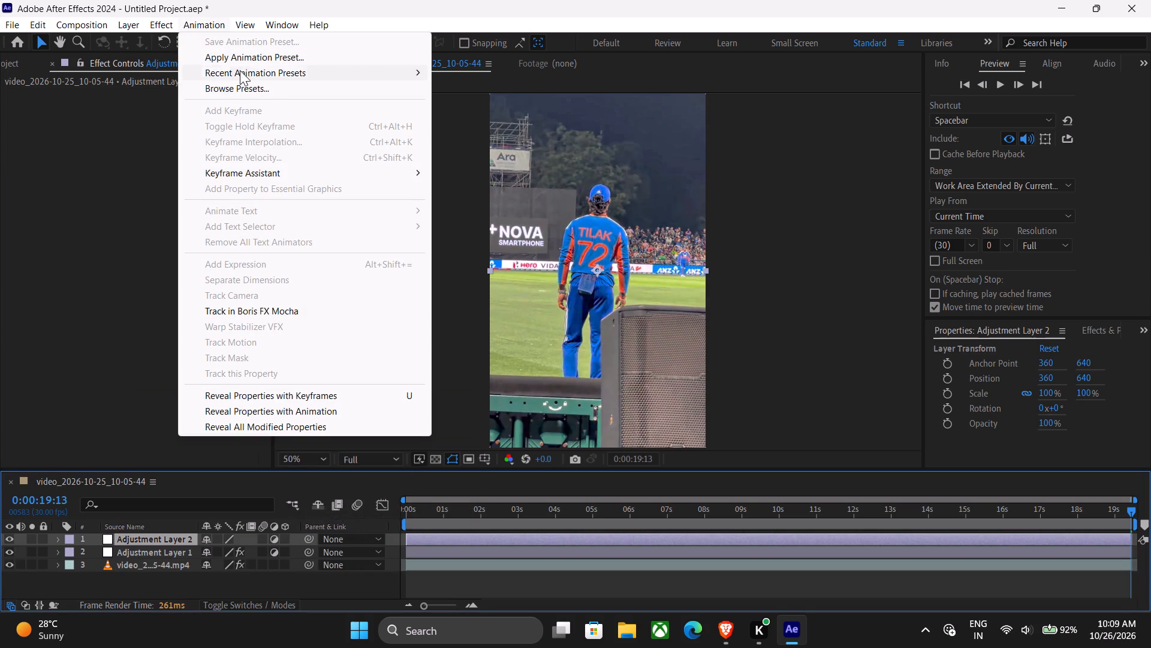
pyautogui.click(242, 68)
pyautogui.click(239, 55)
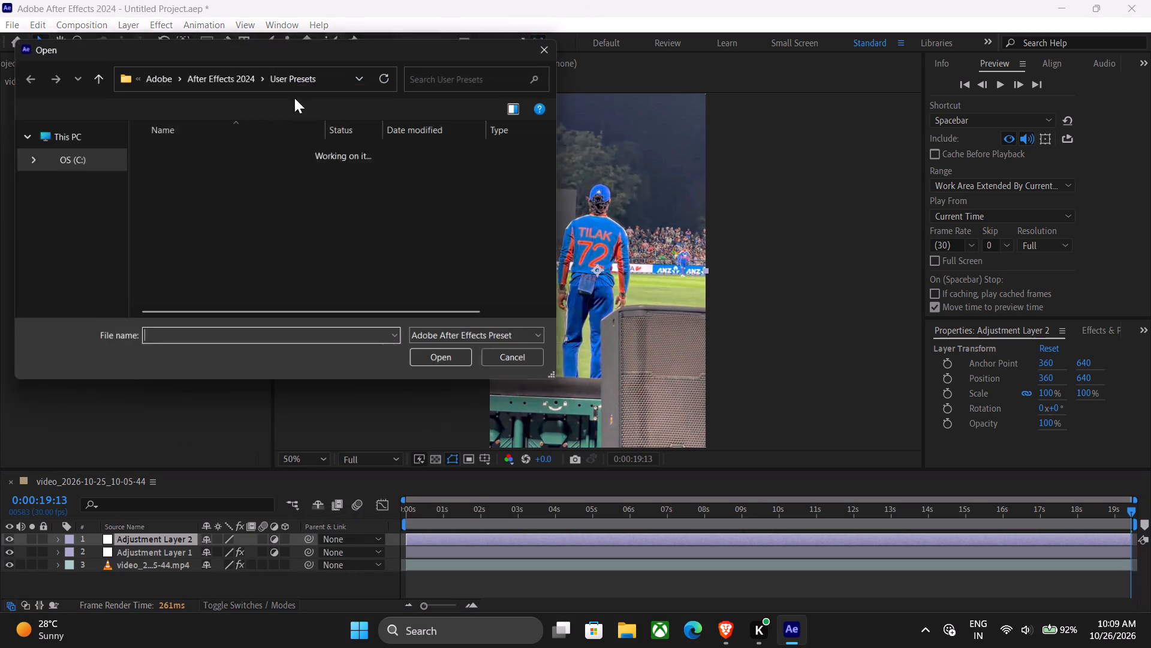
pyautogui.scroll(2, 53, 146)
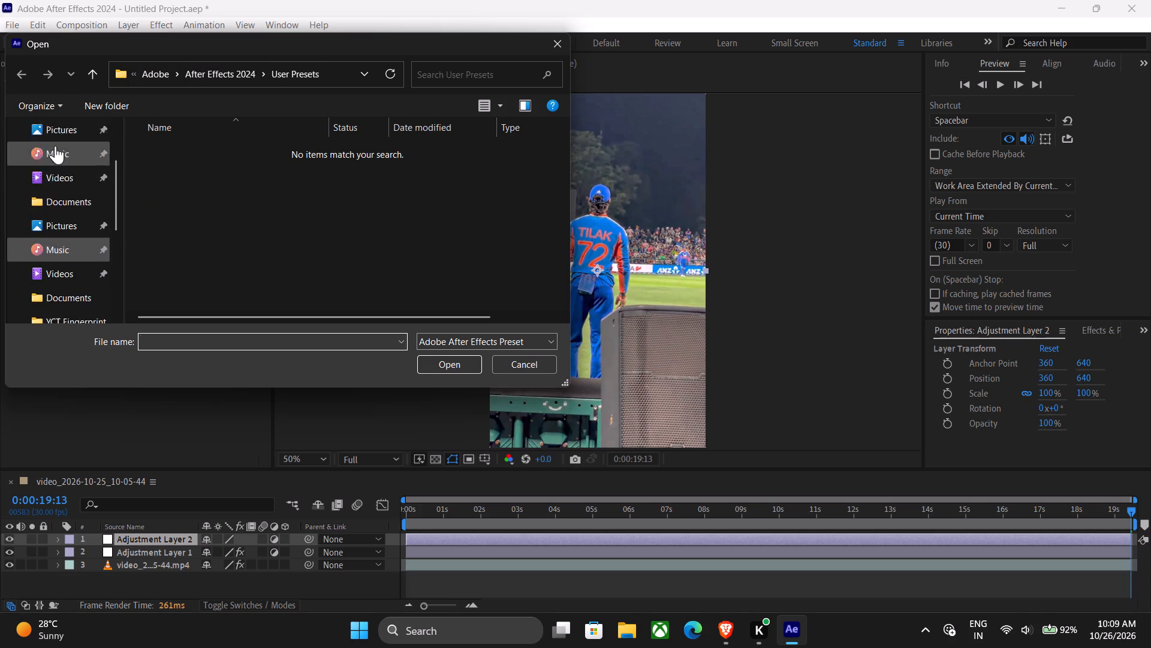
pyautogui.scroll(5, 55, 146)
pyautogui.click(62, 254)
pyautogui.click(453, 75)
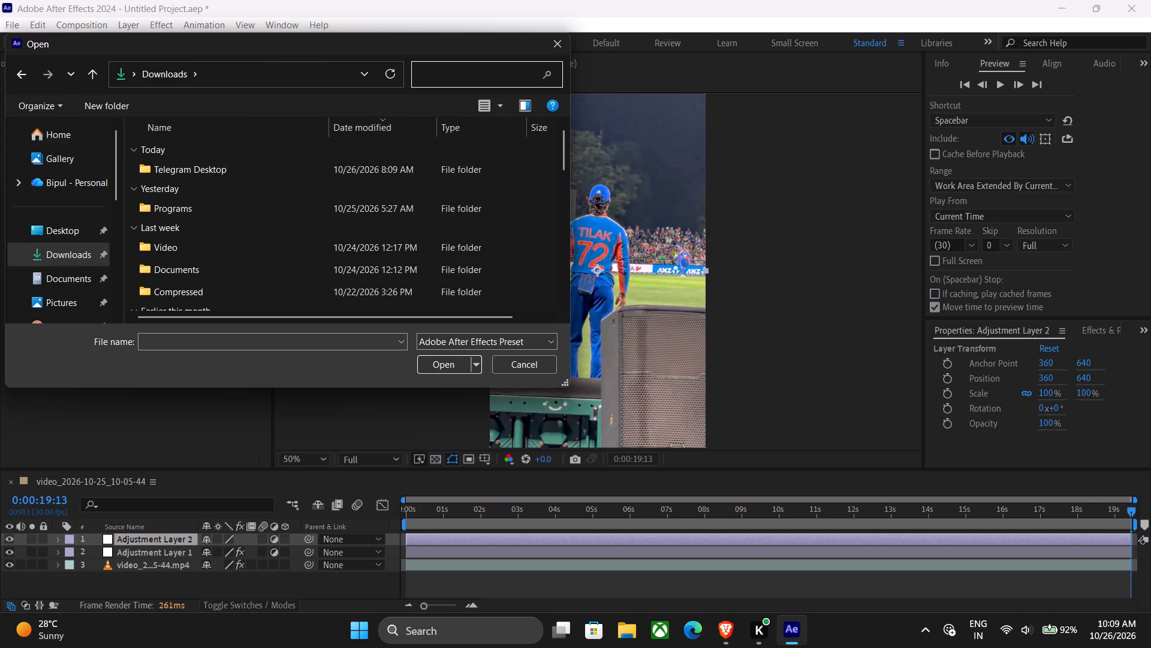
pyautogui.write('presets')
pyautogui.press('Return')
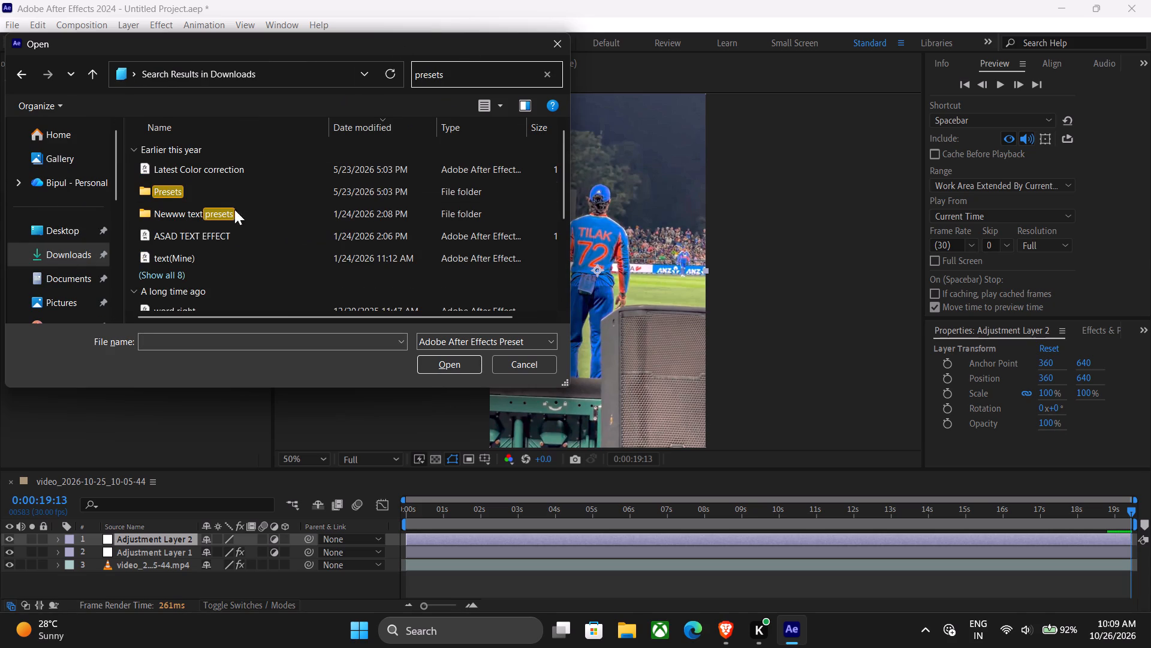
pyautogui.scroll(-5, 208, 245)
pyautogui.scroll(2, 208, 254)
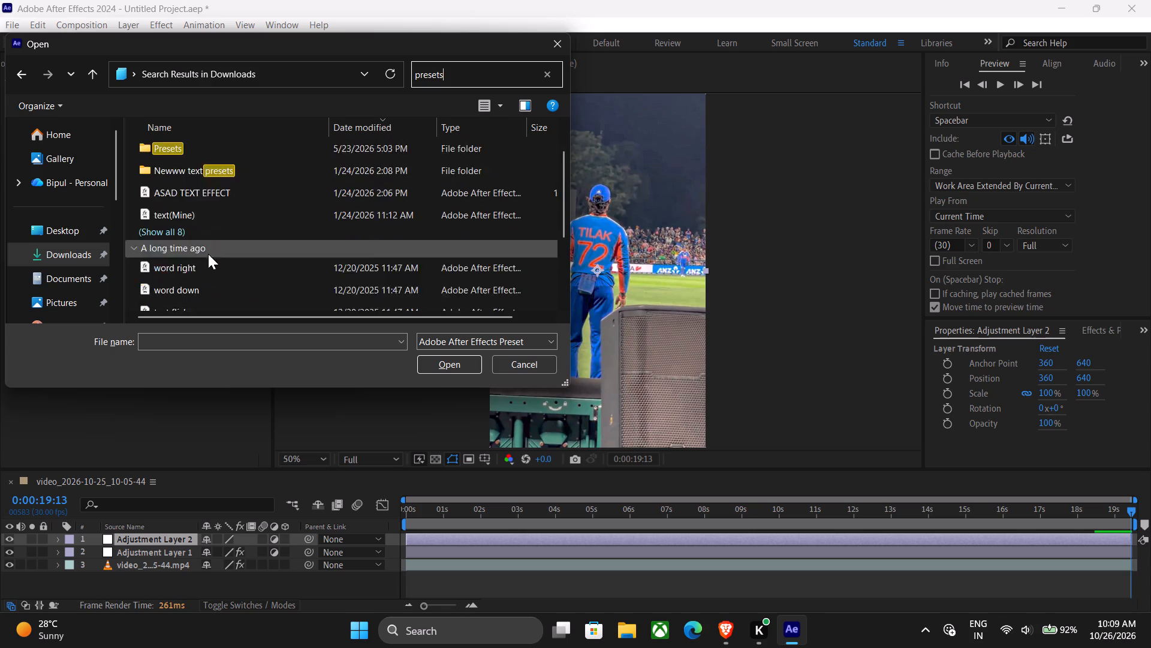
pyautogui.scroll(2, 208, 254)
pyautogui.doubleClick(201, 195)
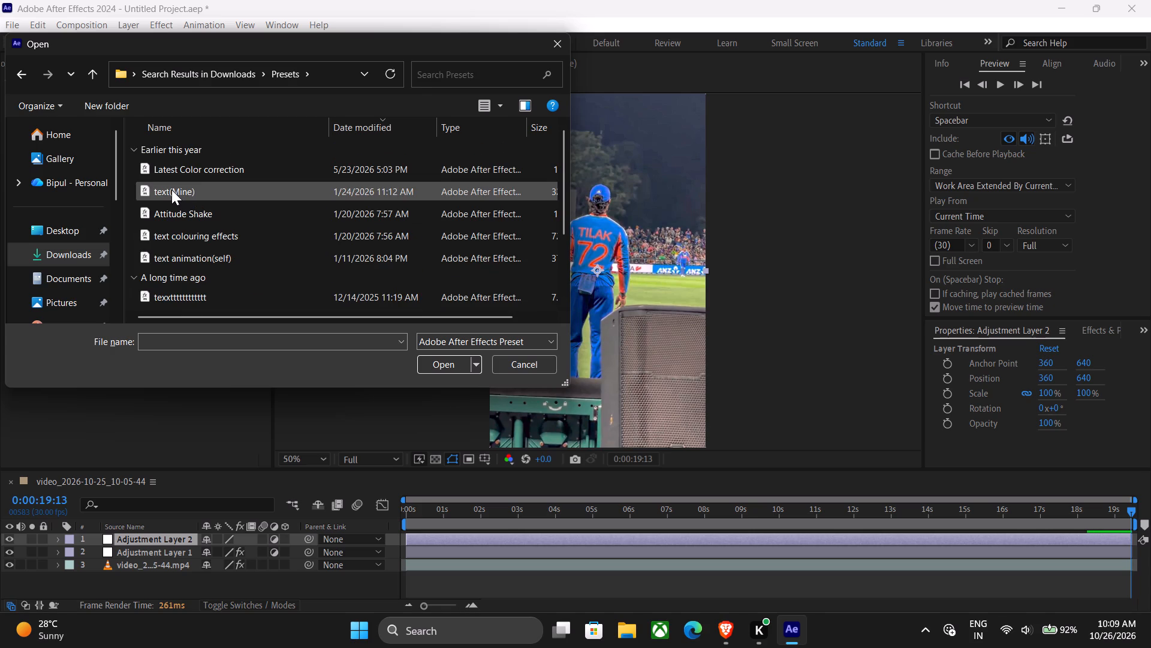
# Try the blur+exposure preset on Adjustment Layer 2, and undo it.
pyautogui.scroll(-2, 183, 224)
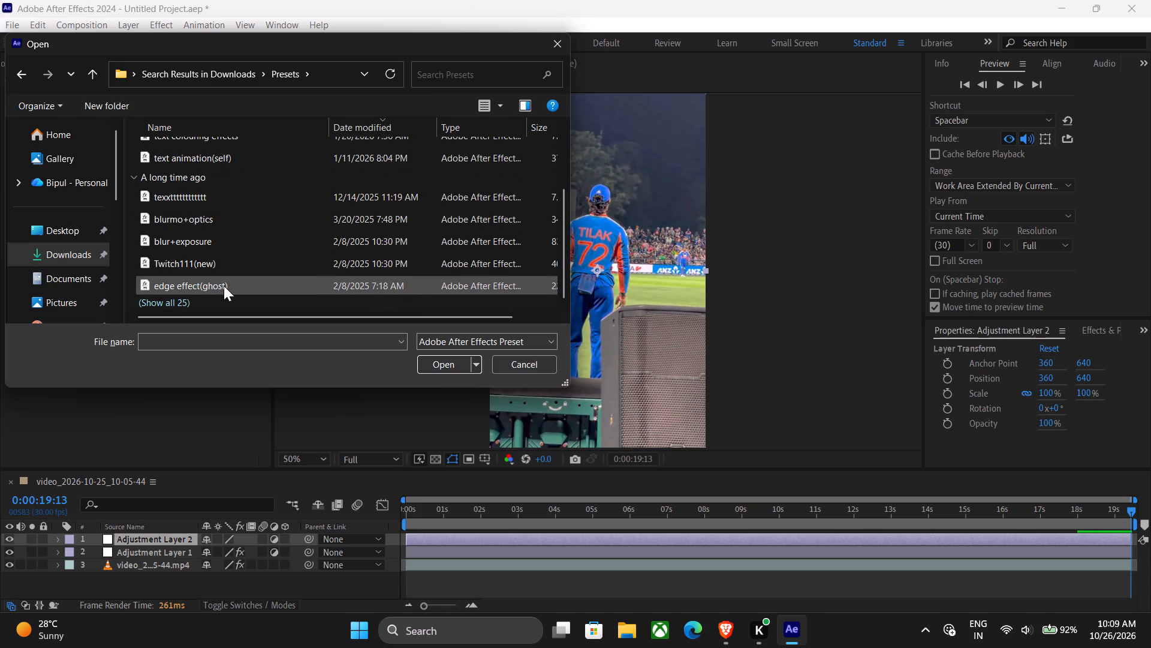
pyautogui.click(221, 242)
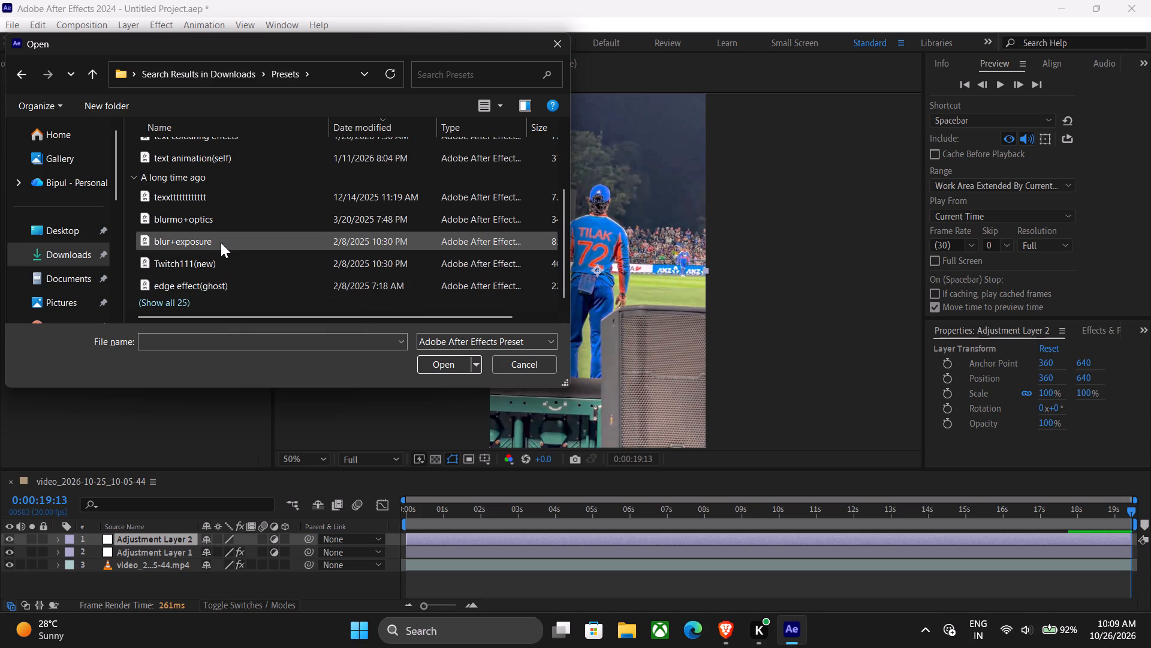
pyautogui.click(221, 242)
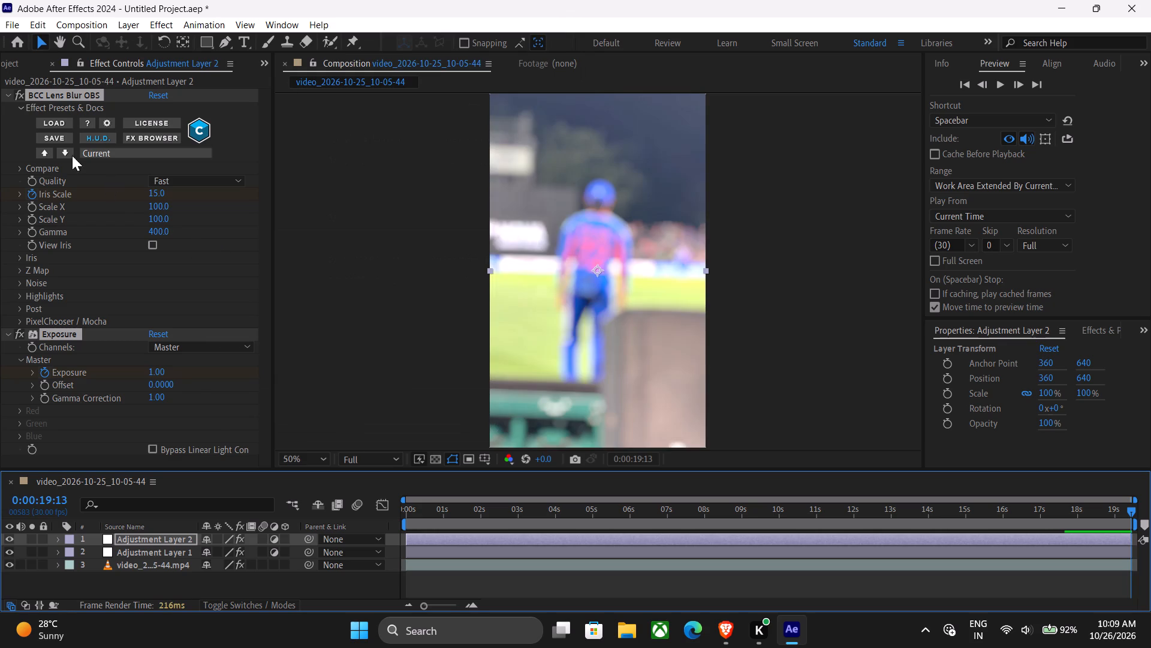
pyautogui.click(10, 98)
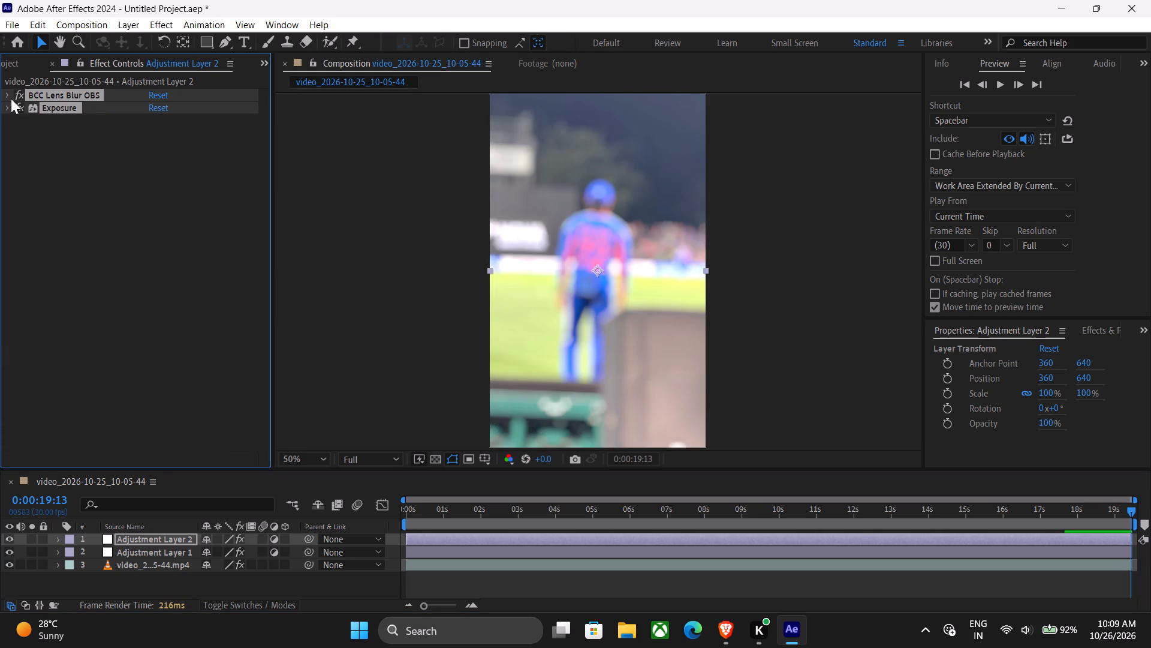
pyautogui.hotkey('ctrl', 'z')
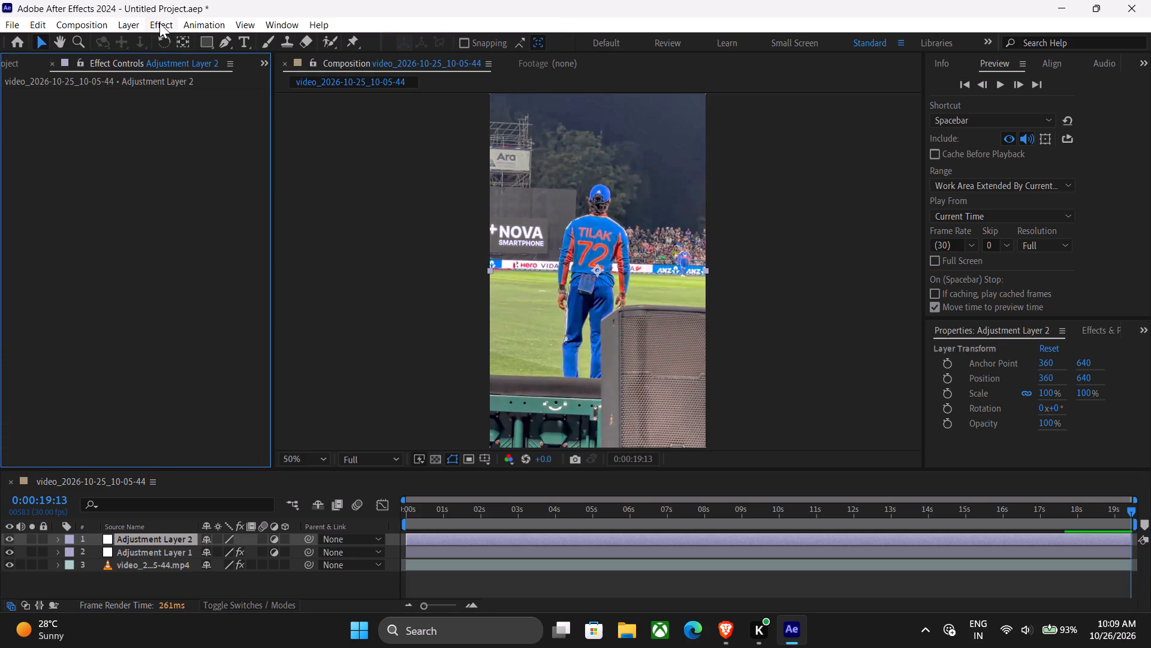
# Apply the lookss animation preset from the Presets folder to Adjustment Layer 2.
pyautogui.click(207, 22)
pyautogui.click(225, 61)
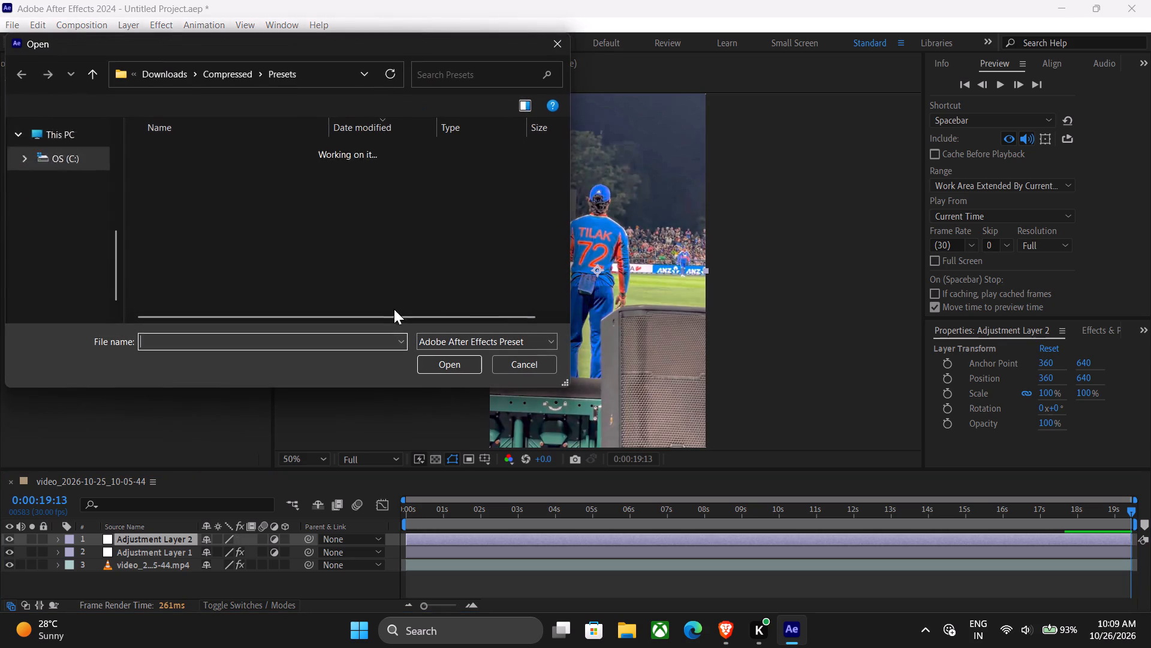
pyautogui.scroll(-4, 353, 237)
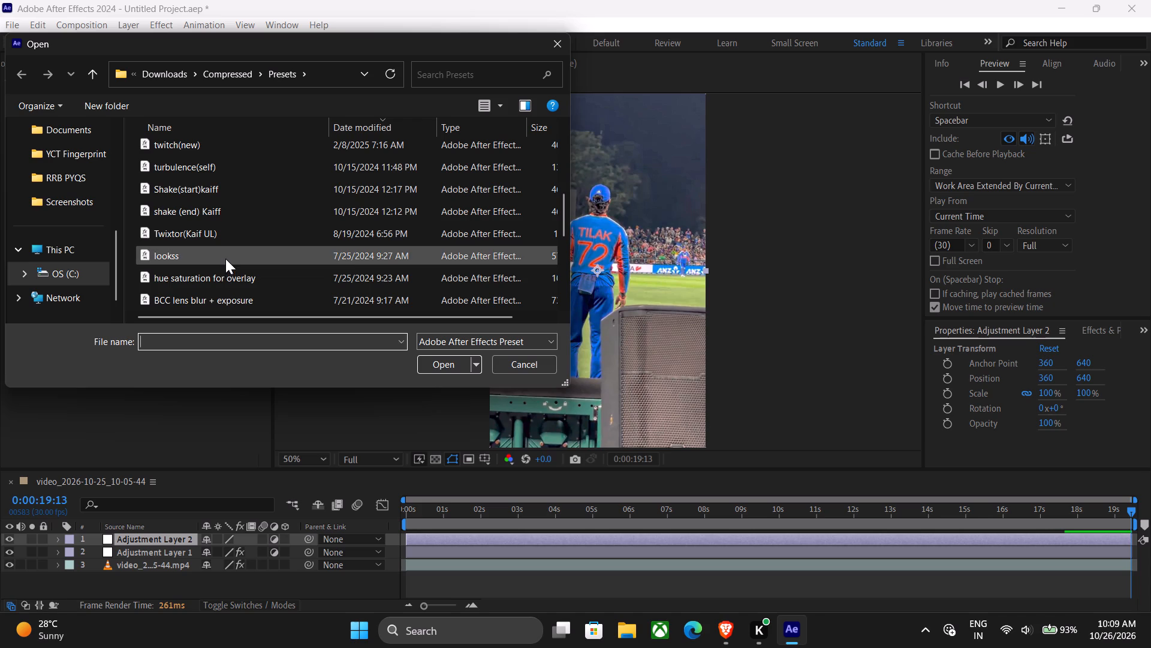
pyautogui.click(225, 247)
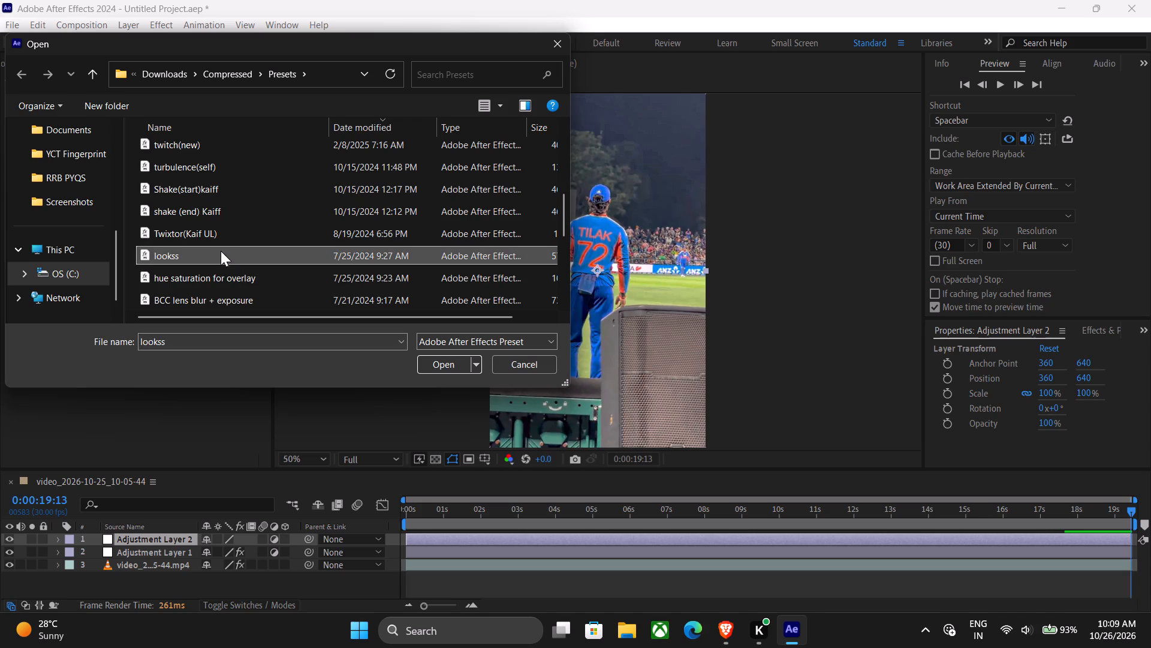
pyautogui.doubleClick(218, 252)
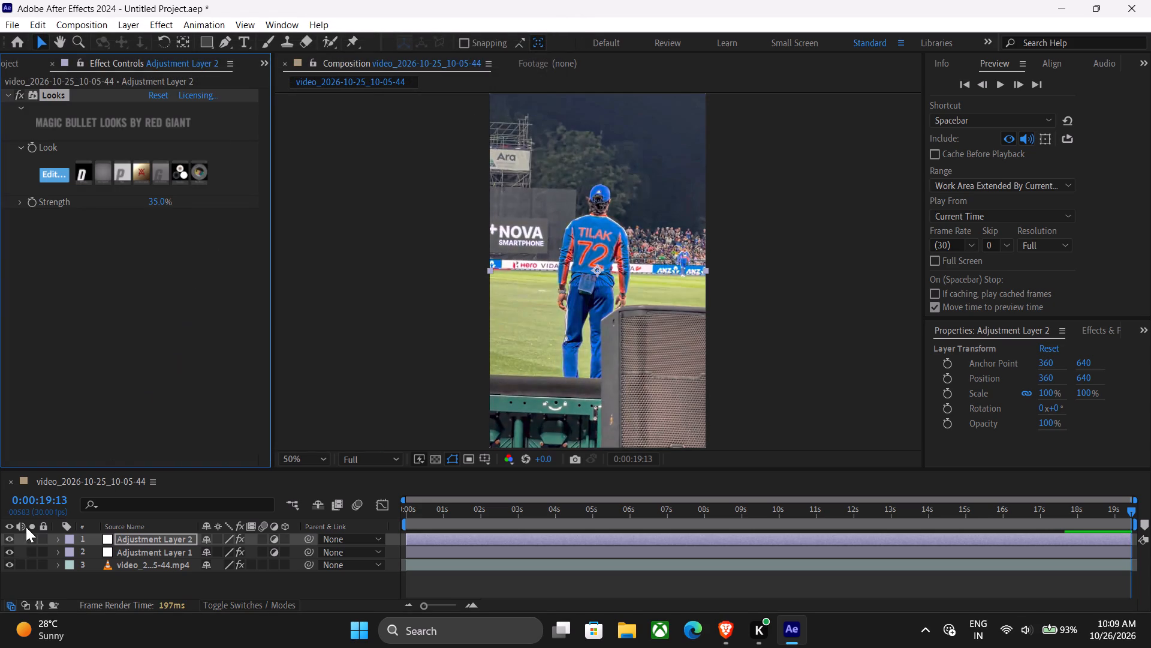
# Hide Adjustment Layer 1 and delete all its effects, from S_Sharpen through S_Flicker.
pyautogui.click(6, 550)
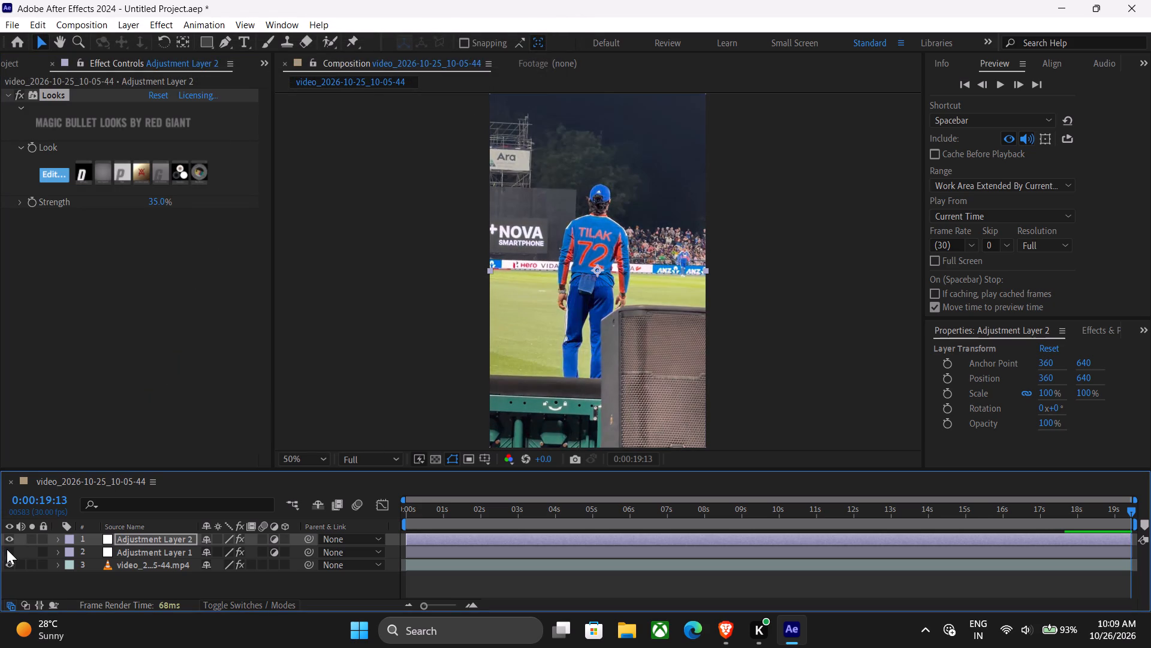
pyautogui.click(129, 551)
pyautogui.moveTo(92, 207); pyautogui.dragTo(43, 107)
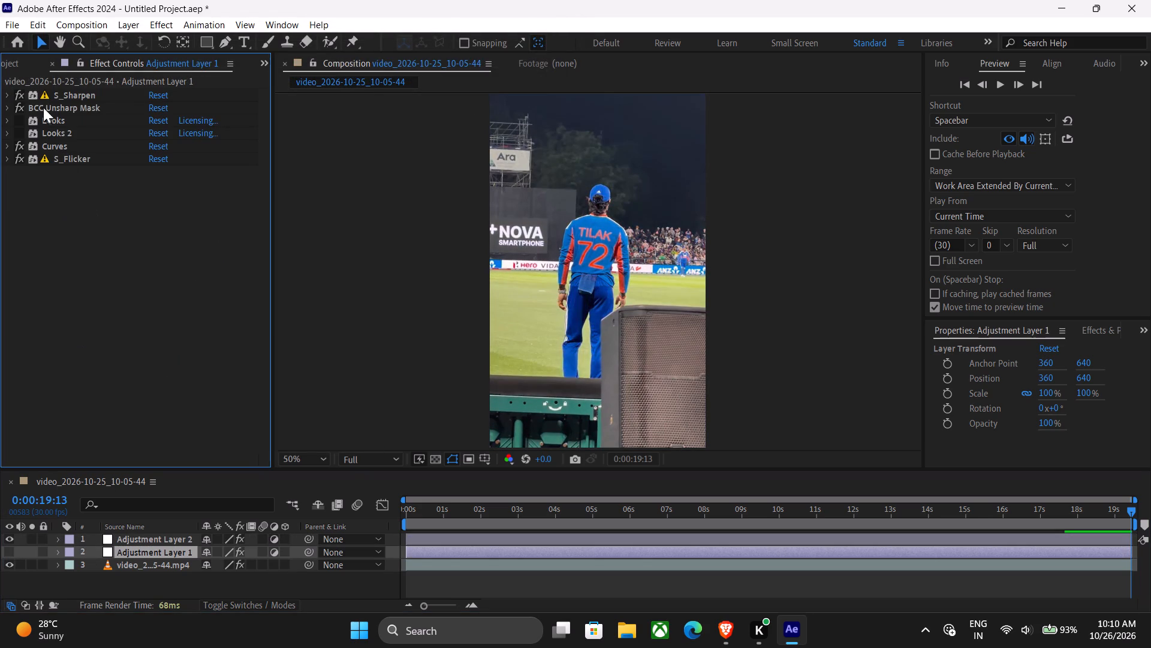
pyautogui.moveTo(43, 107); pyautogui.dragTo(40, 92)
pyautogui.keyDown('ctrl'); pyautogui.click(63, 164); pyautogui.keyUp('ctrl')
pyautogui.keyDown('ctrl'); pyautogui.click(58, 155); pyautogui.keyUp('ctrl')
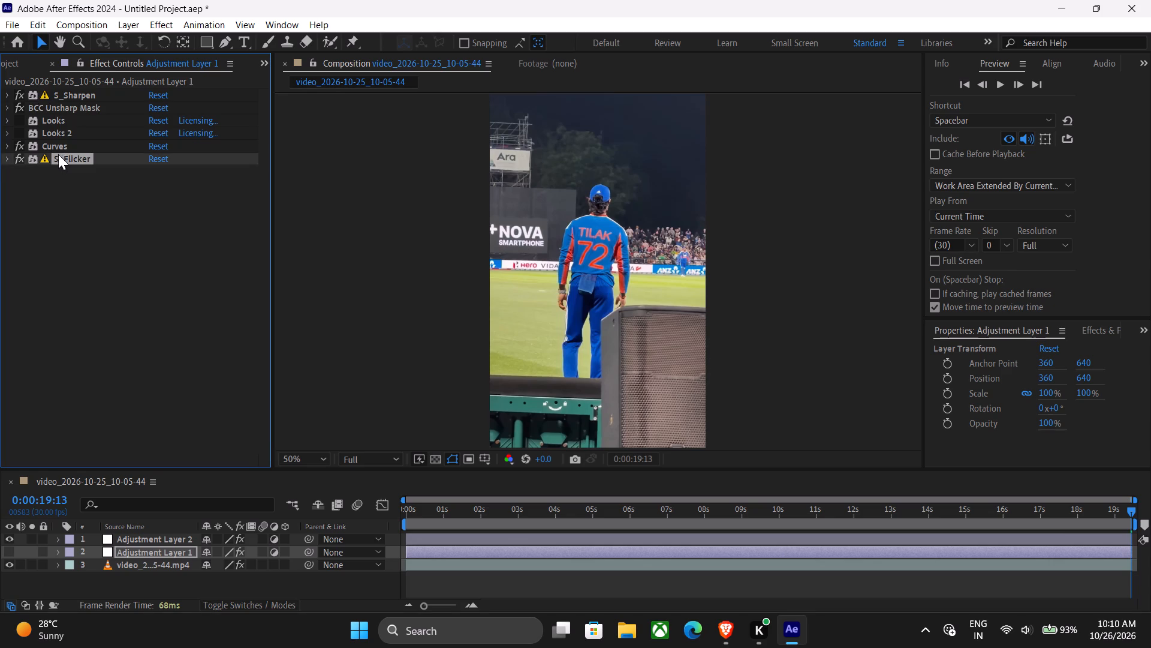
pyautogui.keyDown('ctrl'); pyautogui.click(58, 146); pyautogui.keyUp('ctrl')
pyautogui.keyDown('ctrl'); pyautogui.click(58, 133); pyautogui.keyUp('ctrl')
pyautogui.keyDown('ctrl'); pyautogui.click(58, 118); pyautogui.keyUp('ctrl')
pyautogui.keyDown('ctrl'); pyautogui.click(64, 104); pyautogui.keyUp('ctrl')
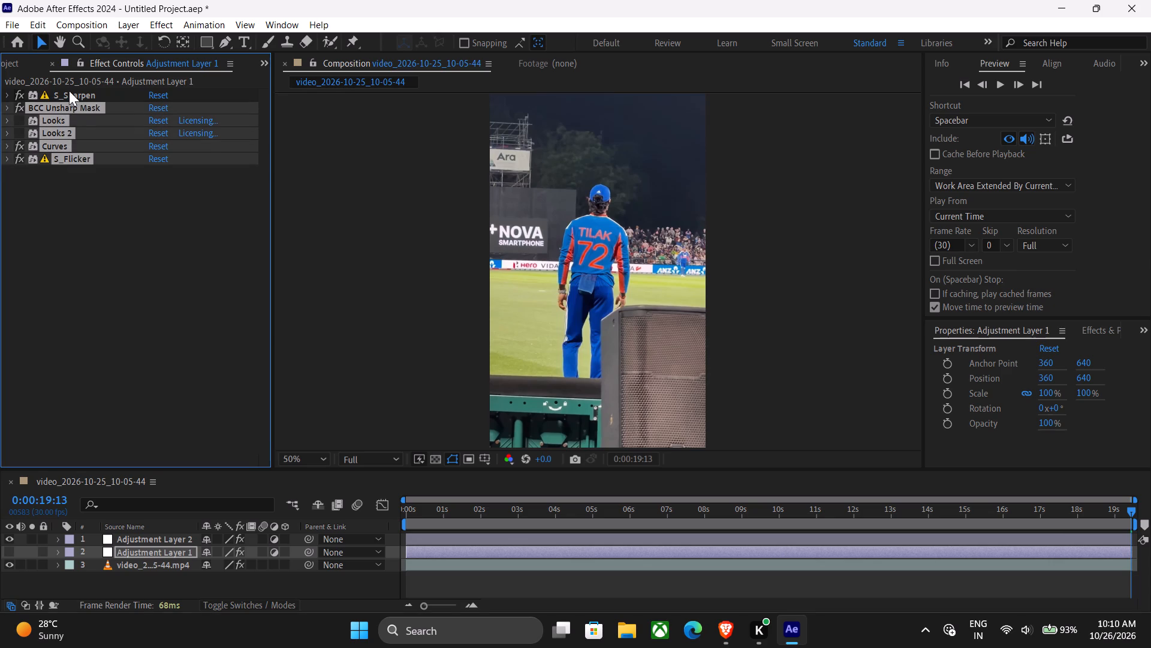
pyautogui.keyDown('ctrl'); pyautogui.click(69, 91); pyautogui.keyUp('ctrl')
pyautogui.press('Delete')
# Move Adjustment Layer 1 above Adjustment Layer 2 and make it visible again.
pyautogui.moveTo(140, 554); pyautogui.dragTo(143, 534)
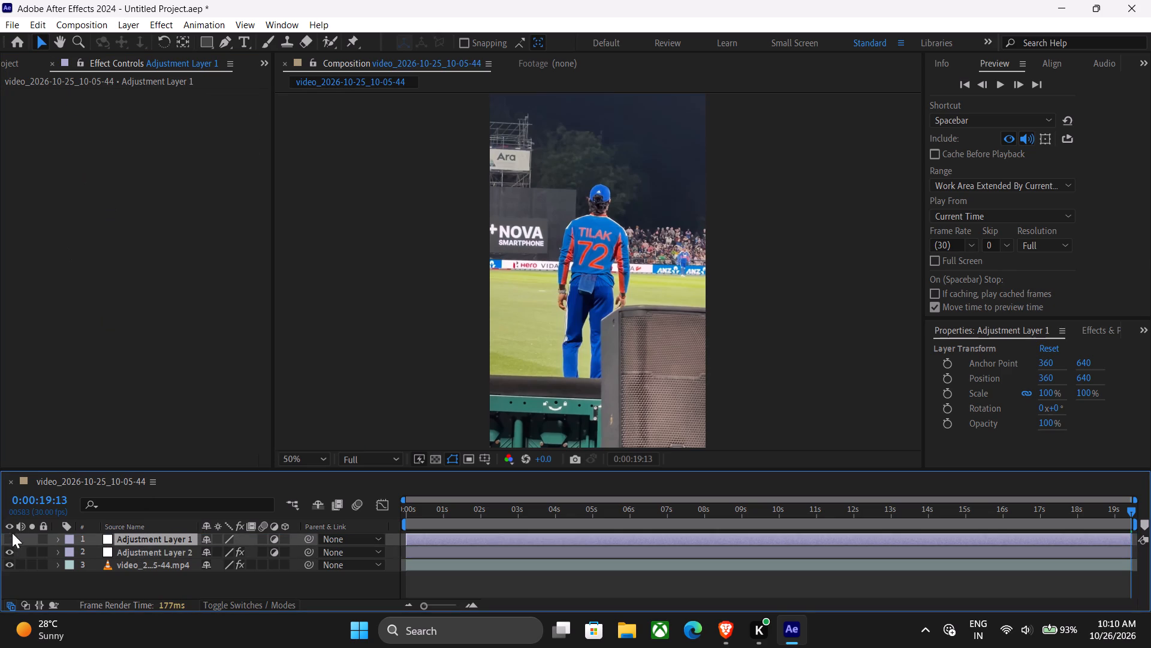
pyautogui.click(8, 539)
# Look through the Presets folder and its Kaiff, shake pack, Kineticpulse and 2023+ subfolders for an animation preset for Adjustment Layer 1.
pyautogui.click(200, 29)
pyautogui.click(208, 55)
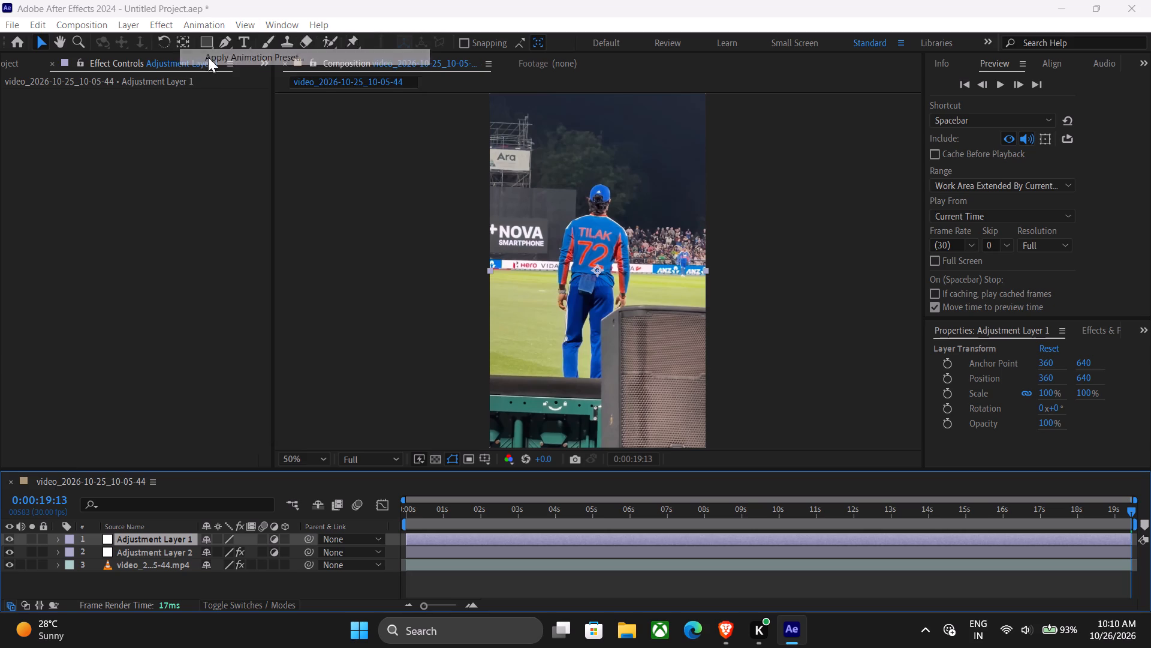
pyautogui.scroll(-20, 198, 254)
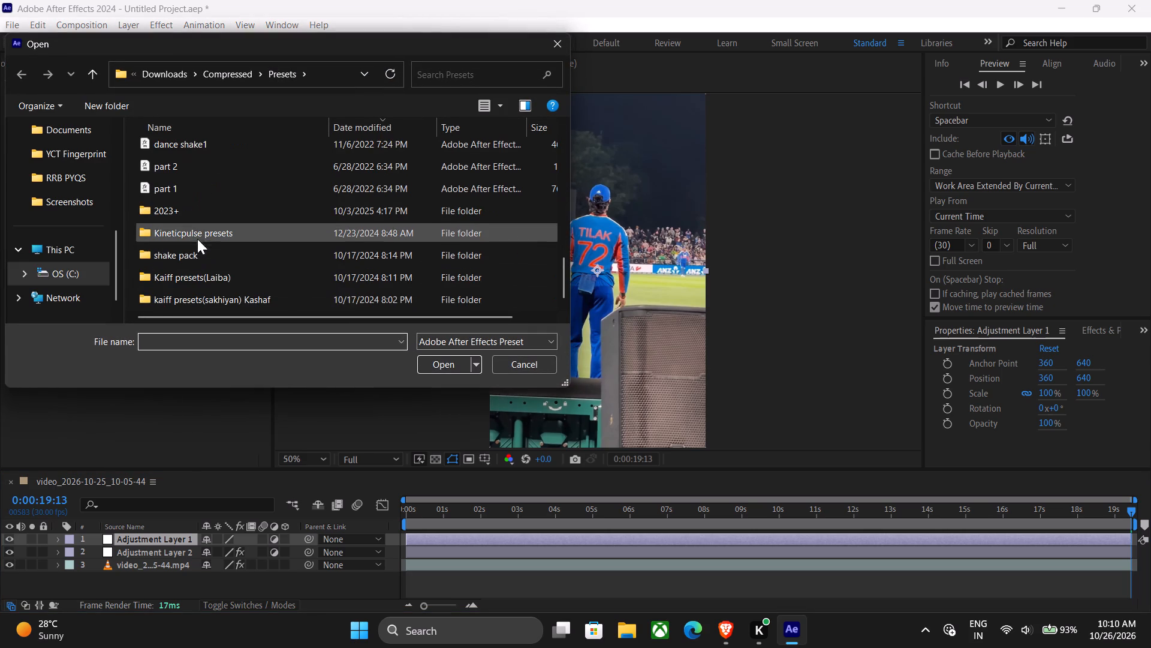
pyautogui.scroll(2, 185, 164)
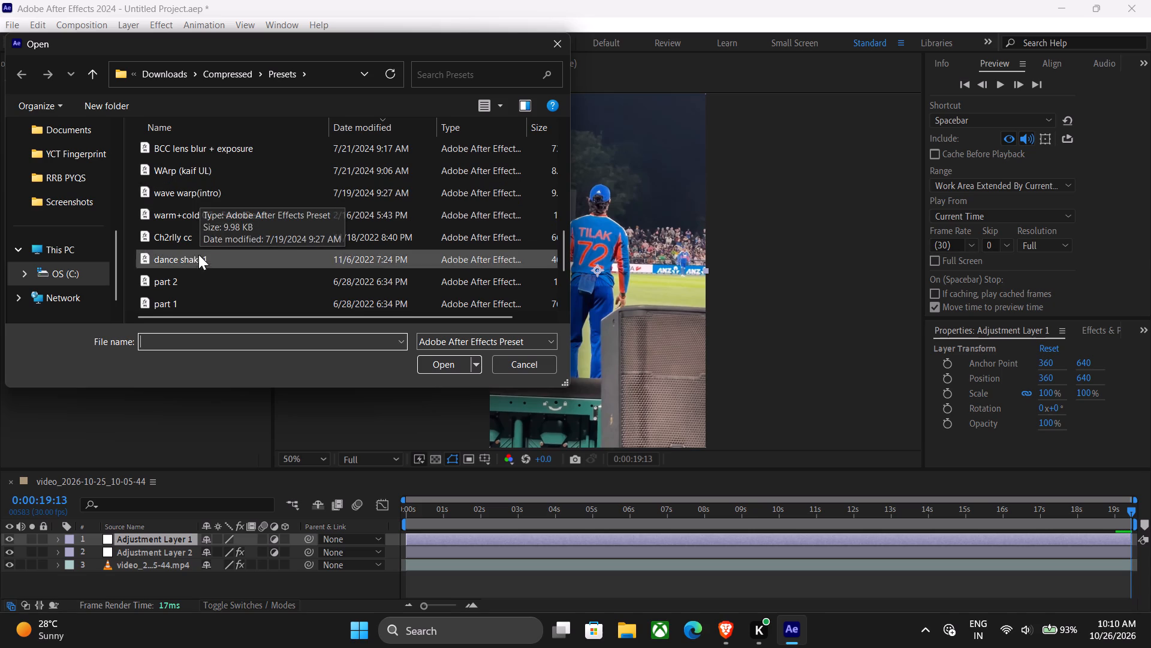
pyautogui.scroll(-3, 199, 268)
pyautogui.doubleClick(201, 274)
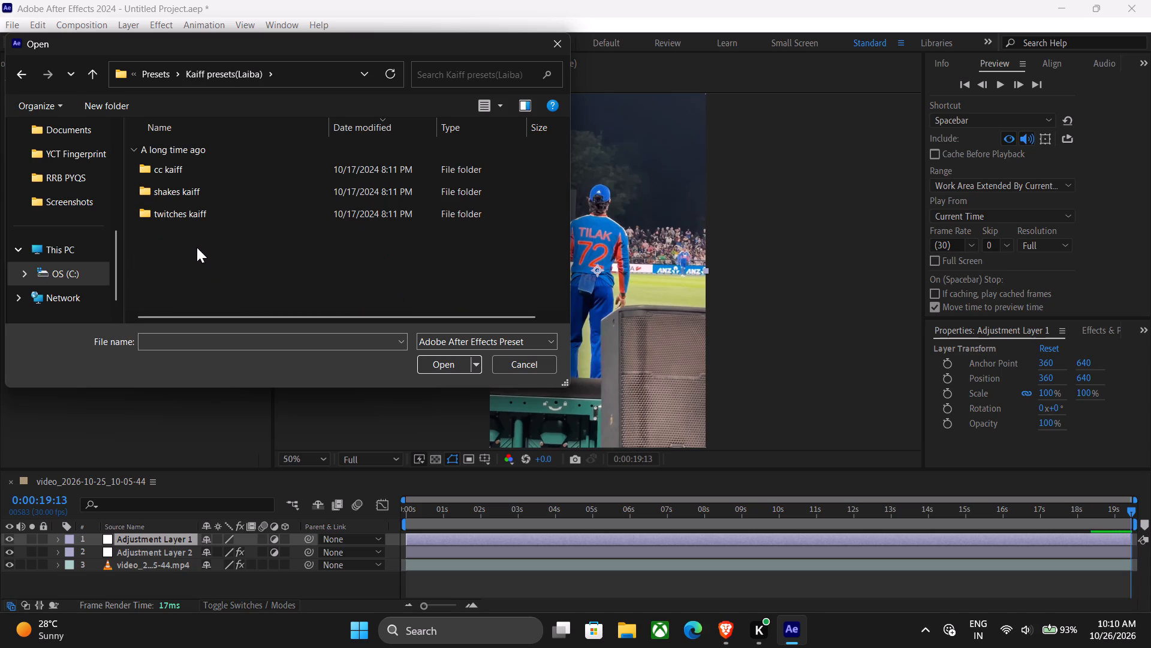
pyautogui.doubleClick(191, 175)
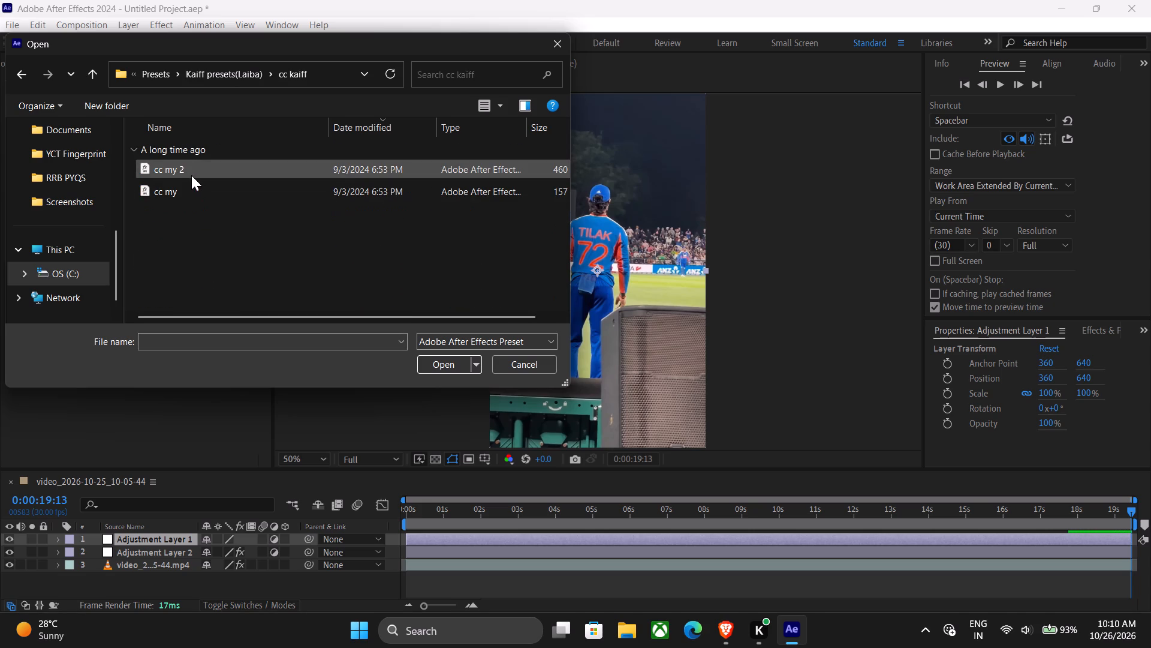
pyautogui.press('BackSpace')
pyautogui.click(189, 211)
pyautogui.click(188, 190)
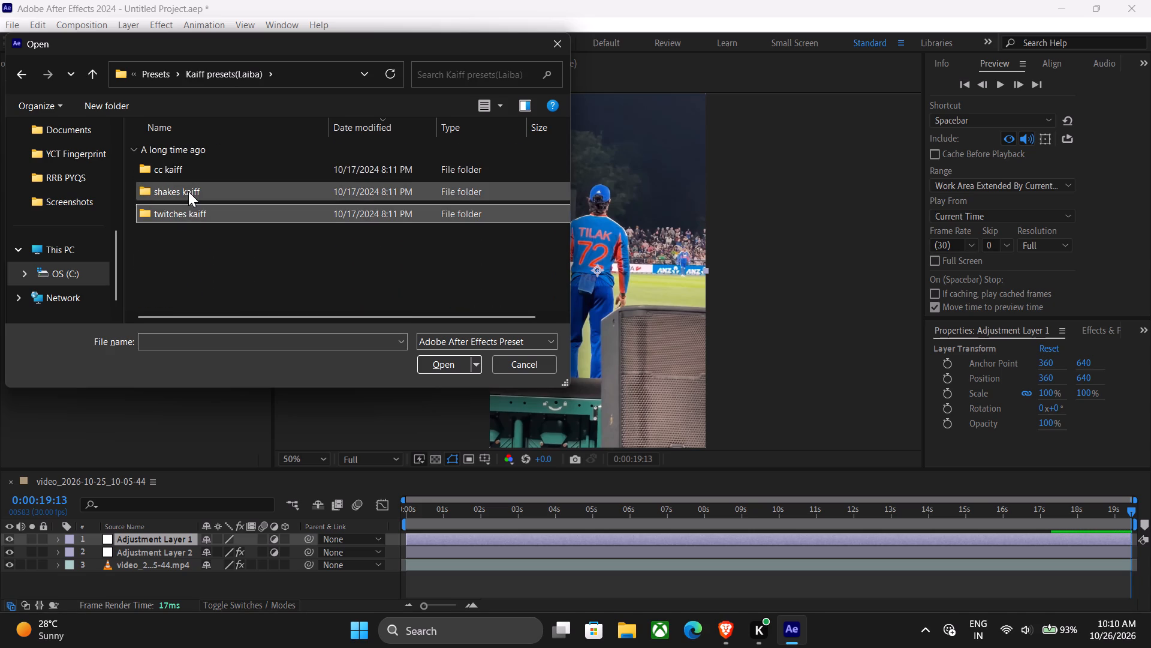
pyautogui.press('BackSpace')
pyautogui.scroll(-3, 196, 261)
pyautogui.doubleClick(204, 294)
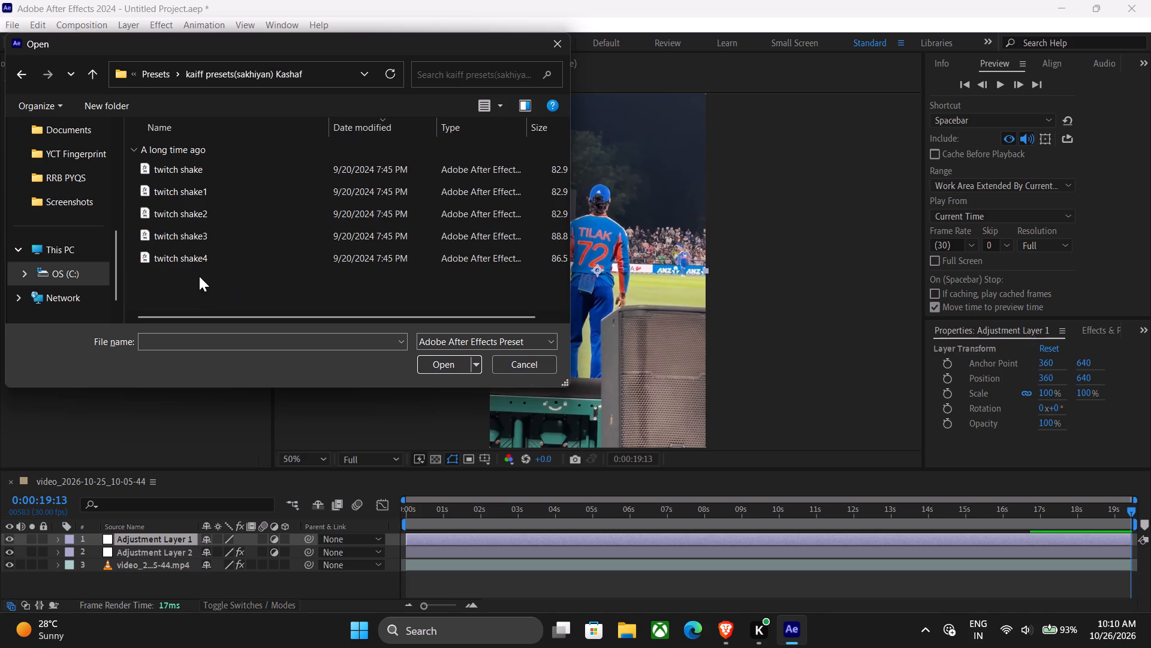
pyautogui.press('BackSpace')
pyautogui.click(188, 250)
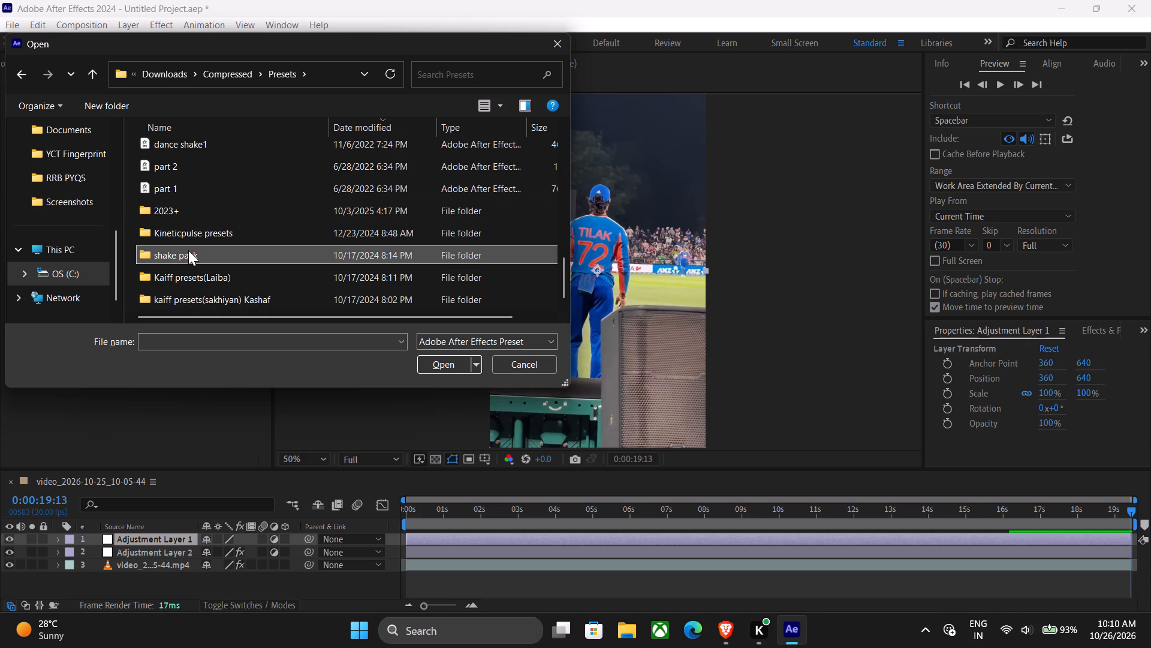
pyautogui.doubleClick(188, 250)
pyautogui.scroll(-7, 189, 242)
pyautogui.press('BackSpace')
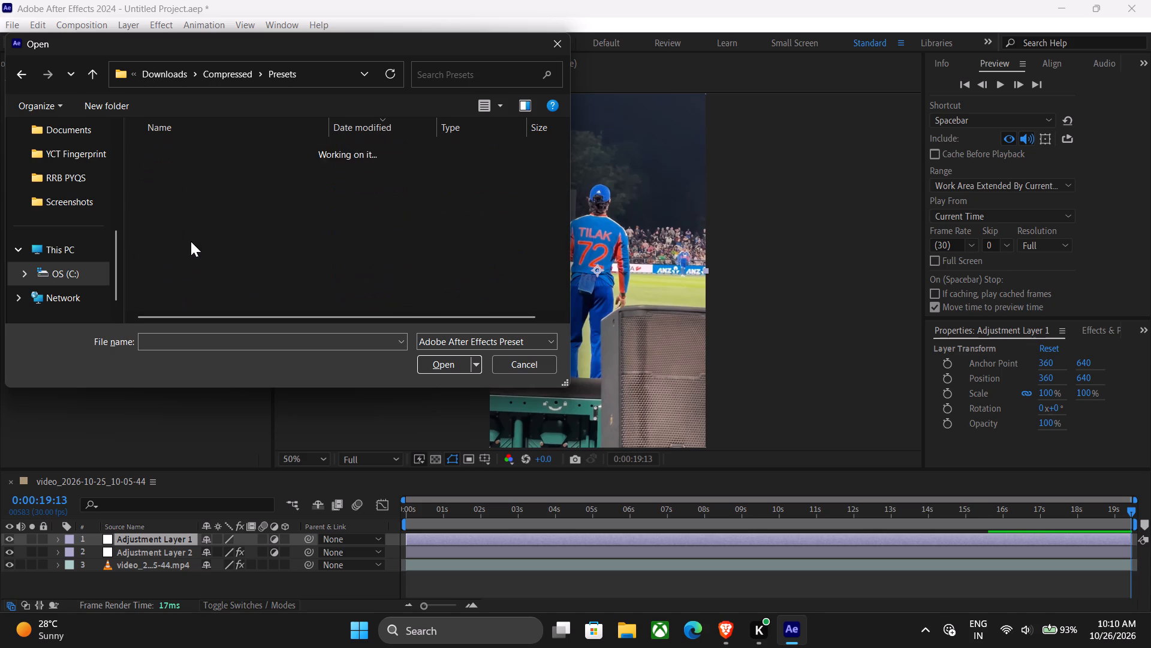
pyautogui.doubleClick(202, 273)
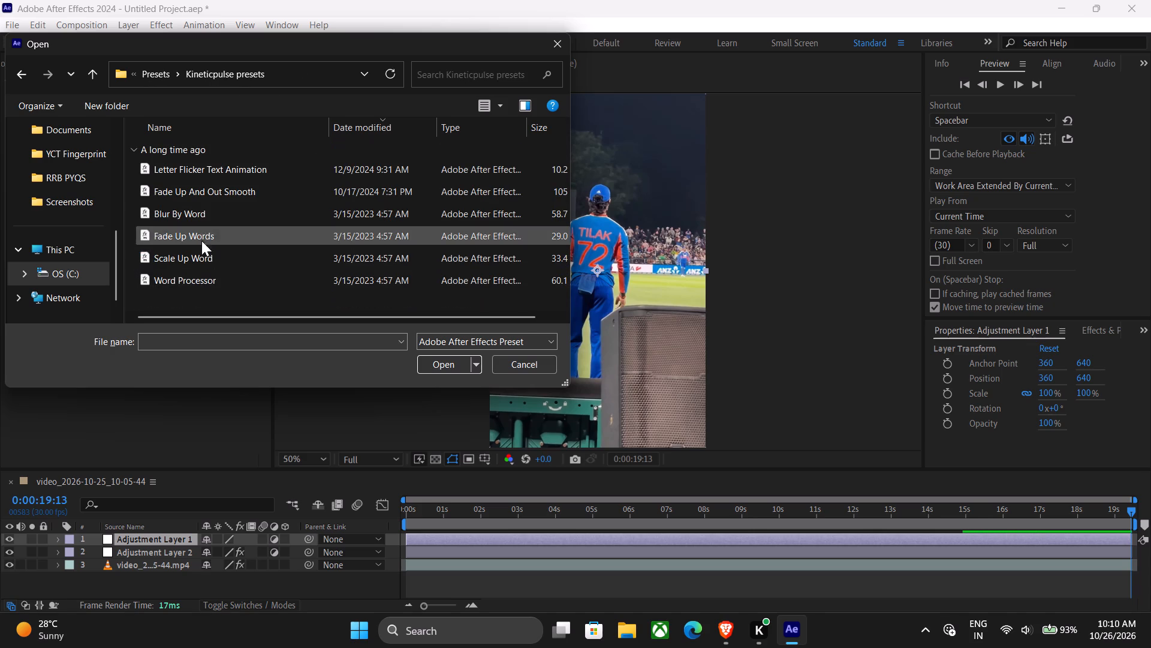
pyautogui.press('BackSpace')
pyautogui.doubleClick(191, 274)
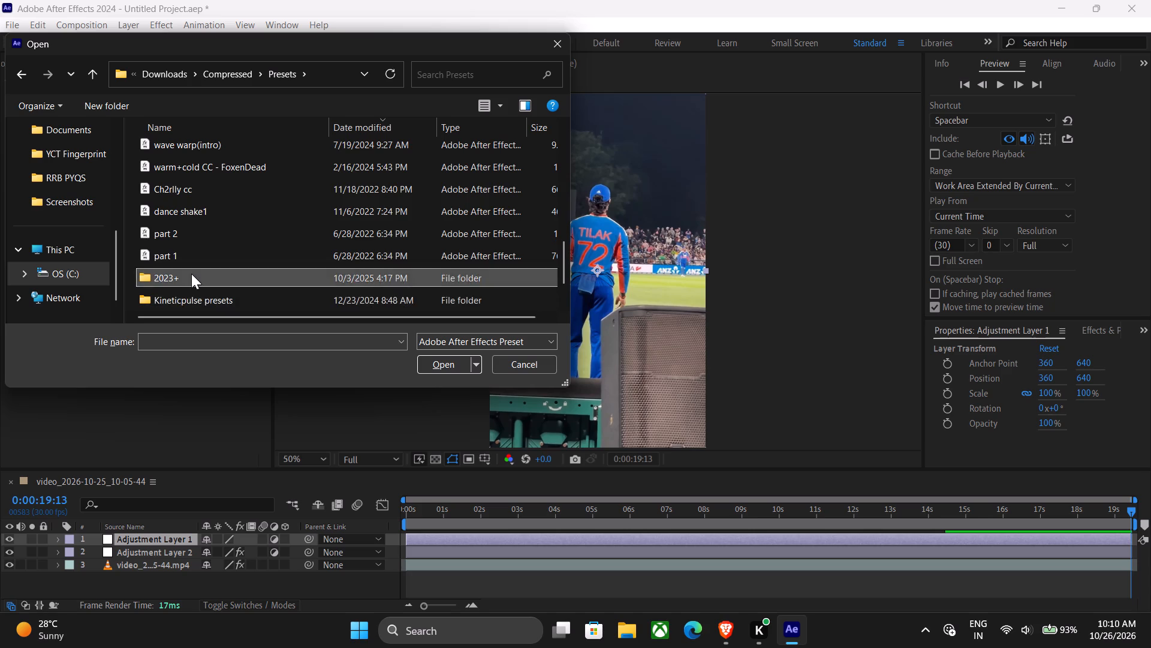
pyautogui.press('BackSpace')
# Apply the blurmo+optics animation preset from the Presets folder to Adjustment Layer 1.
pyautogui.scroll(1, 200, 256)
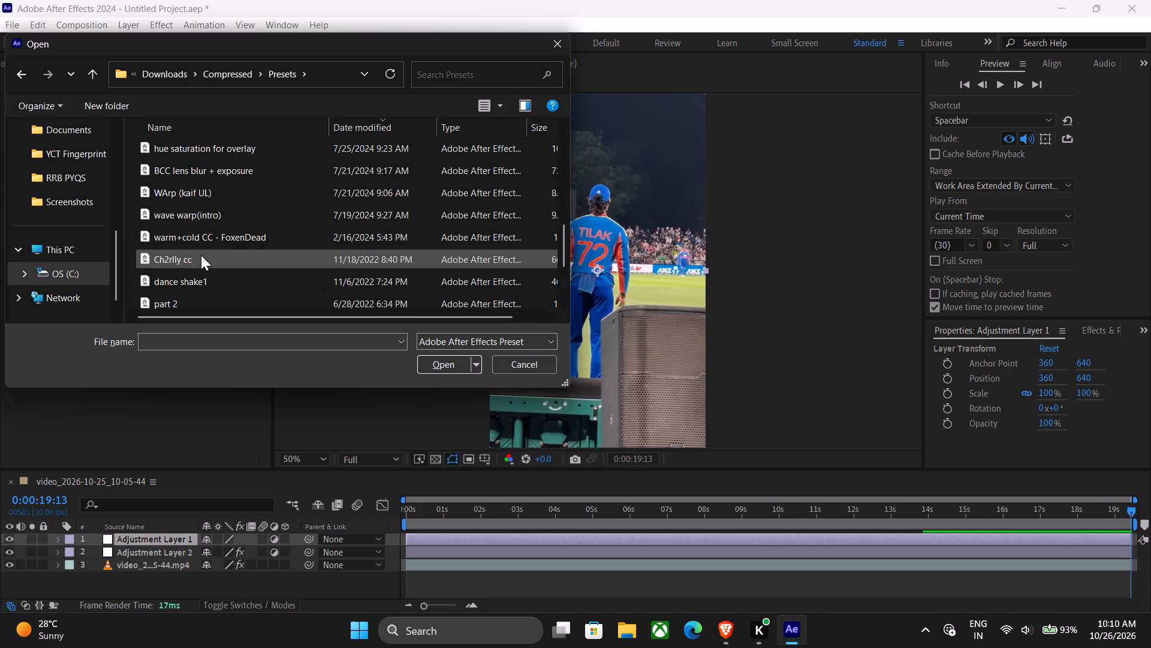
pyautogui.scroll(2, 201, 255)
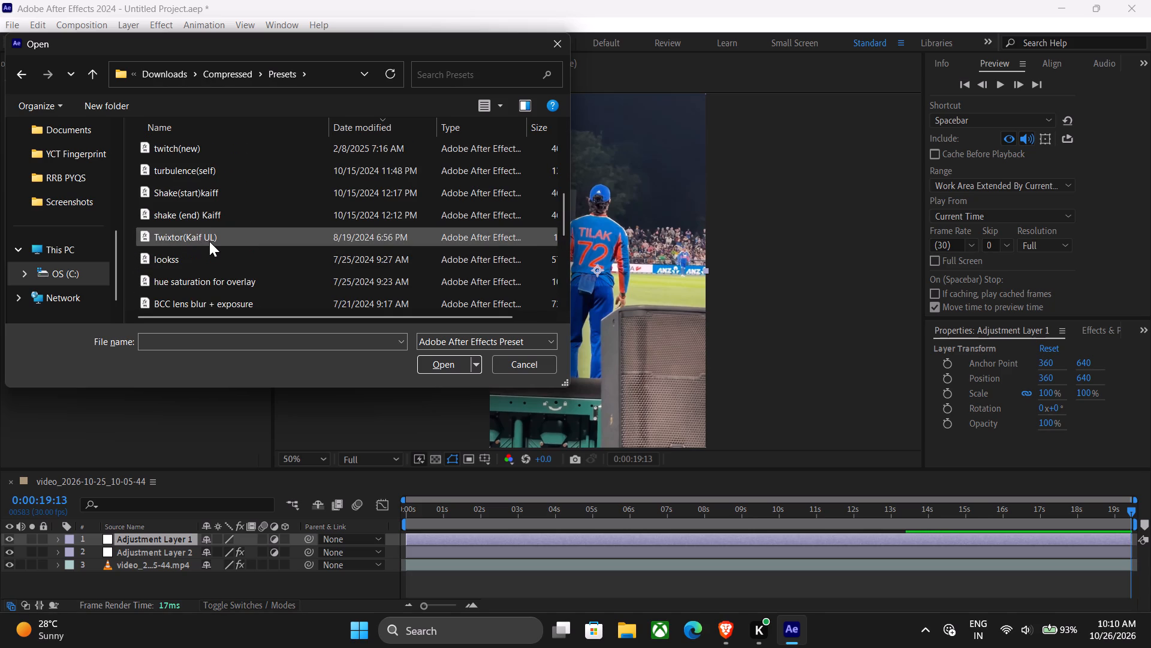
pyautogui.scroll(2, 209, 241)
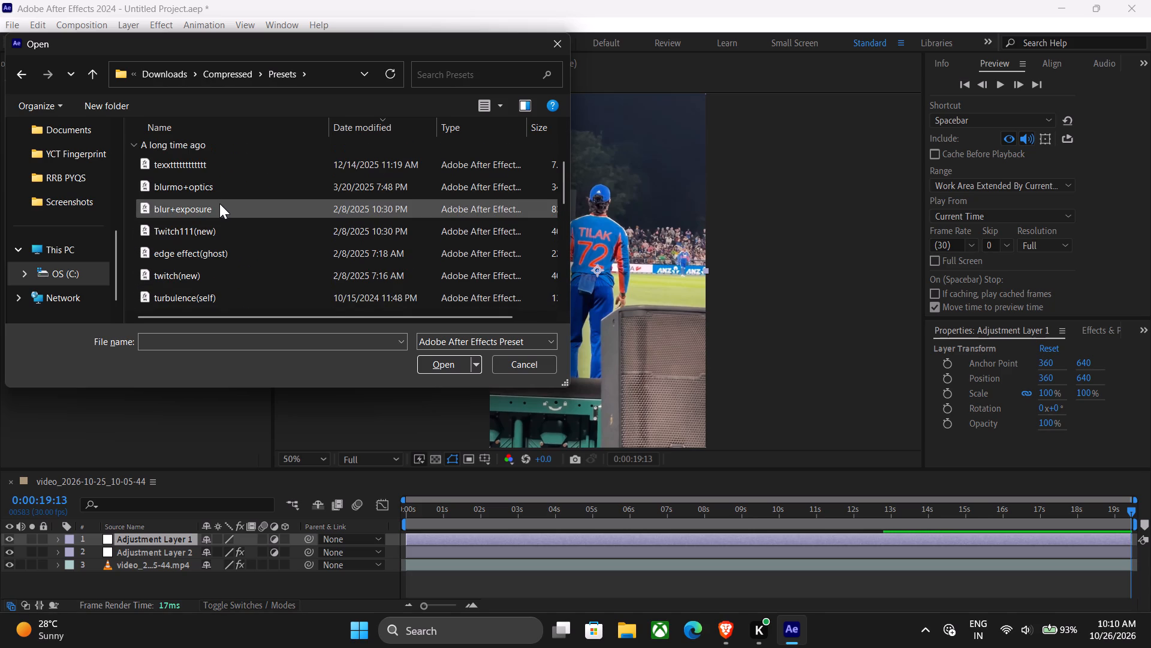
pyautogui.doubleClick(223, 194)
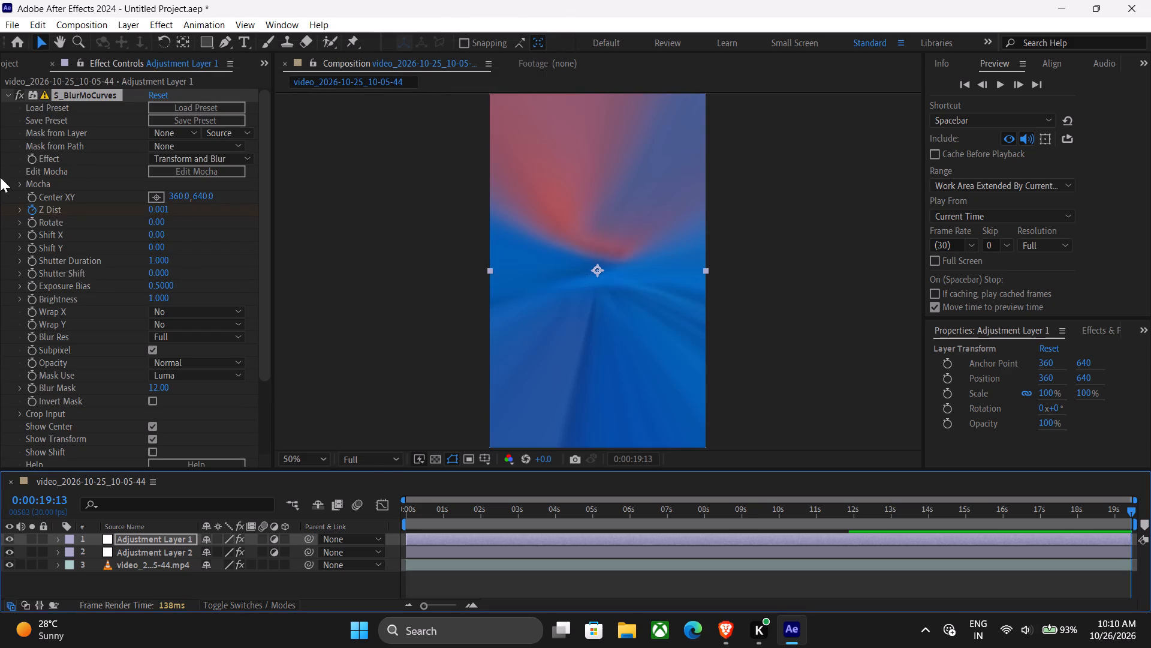
# Examine the keyframed S_BlurMoCurves and Optics Compensation properties of Adjustment Layer 1 from the start of the layer.
pyautogui.click(1, 91)
pyautogui.write('iu')
pyautogui.press('i')
pyautogui.tripleClick(400, 607)
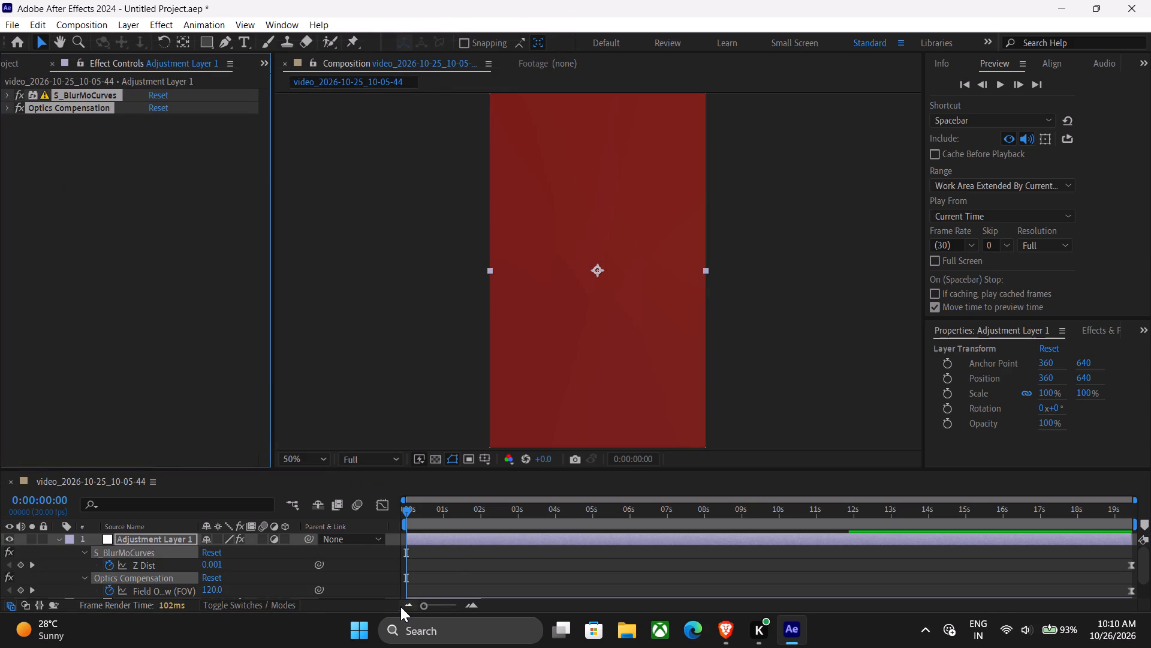
pyautogui.click(84, 554)
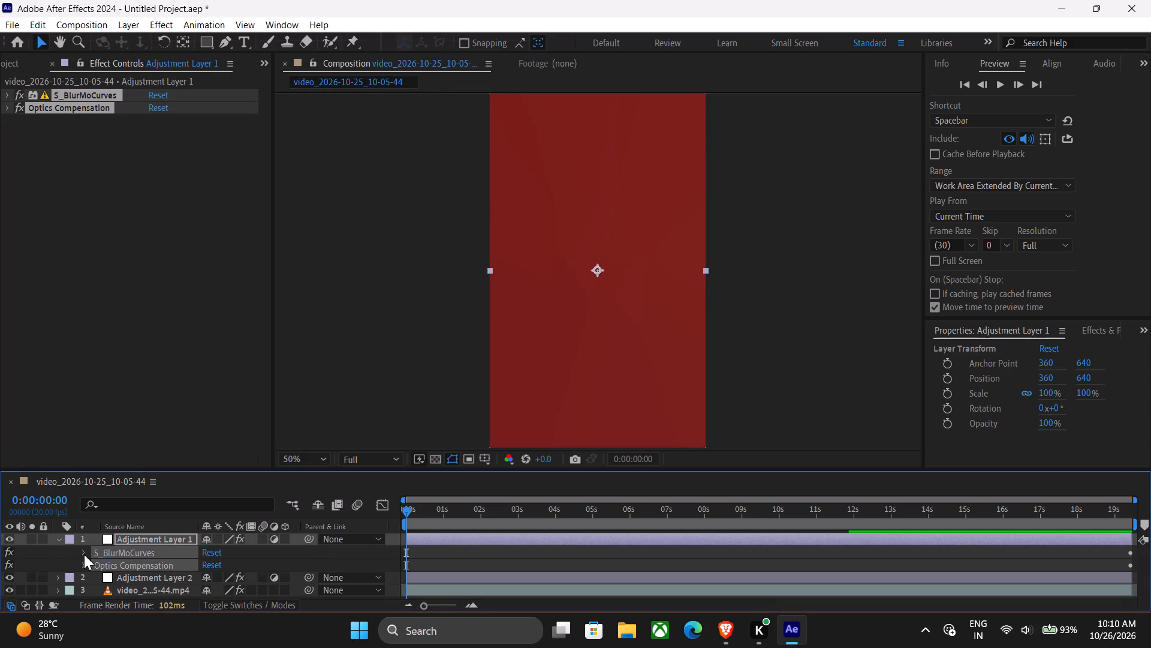
# Hide Adjustment Layer 1 and delete it from the composition.
pyautogui.click(5, 538)
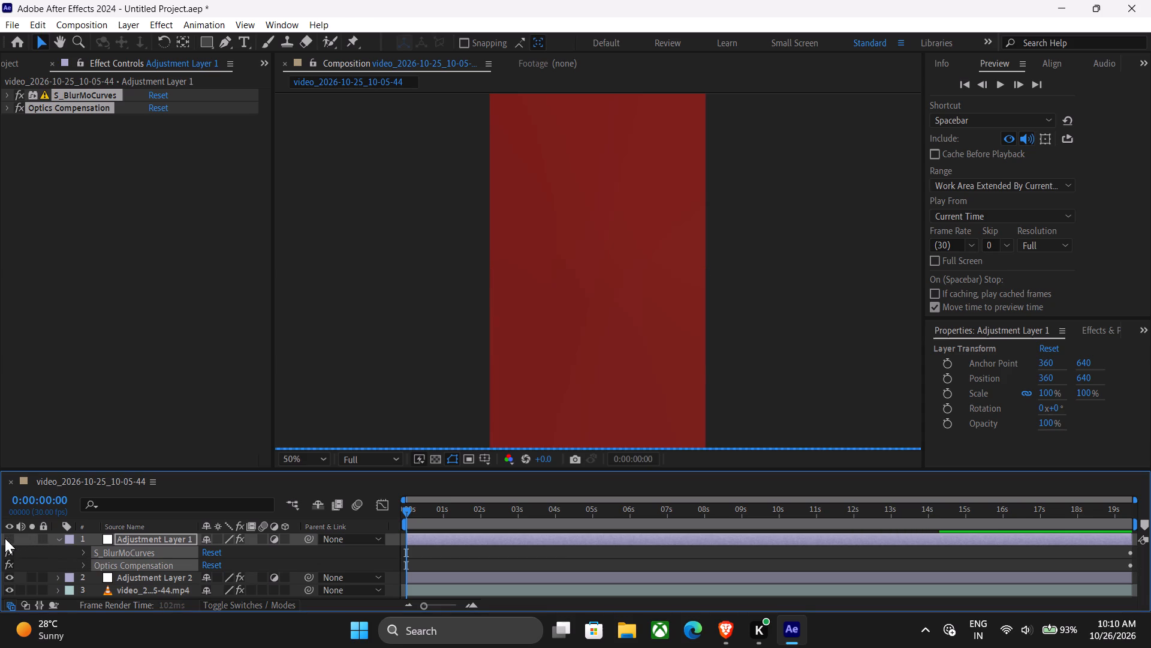
pyautogui.click(120, 542)
pyautogui.press('Delete')
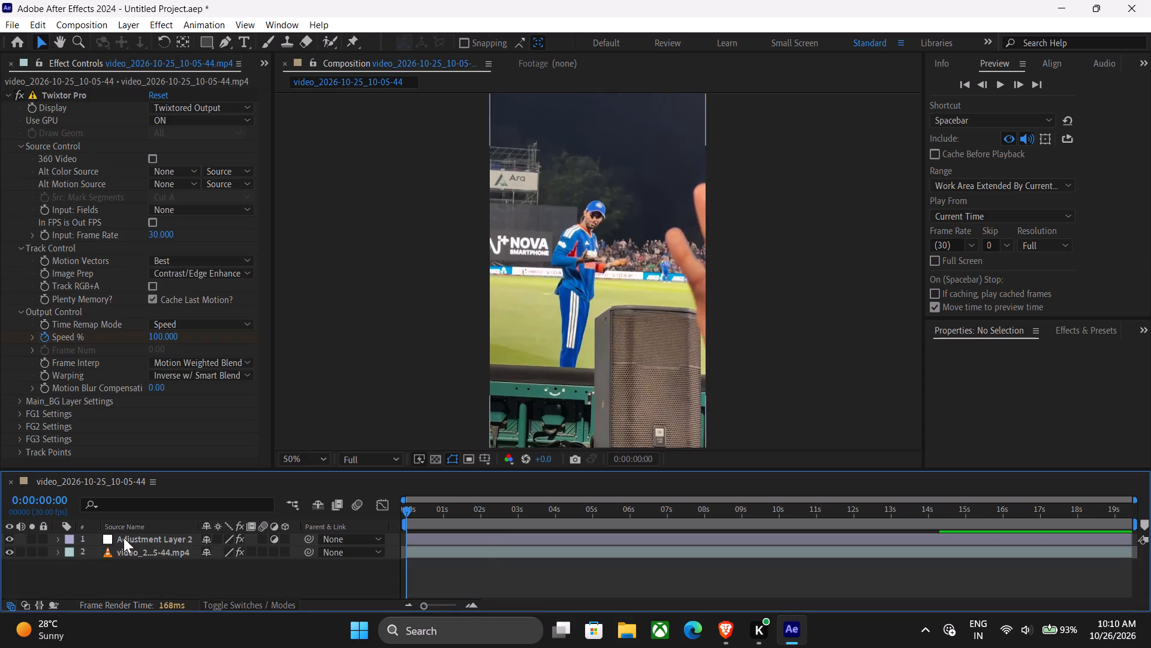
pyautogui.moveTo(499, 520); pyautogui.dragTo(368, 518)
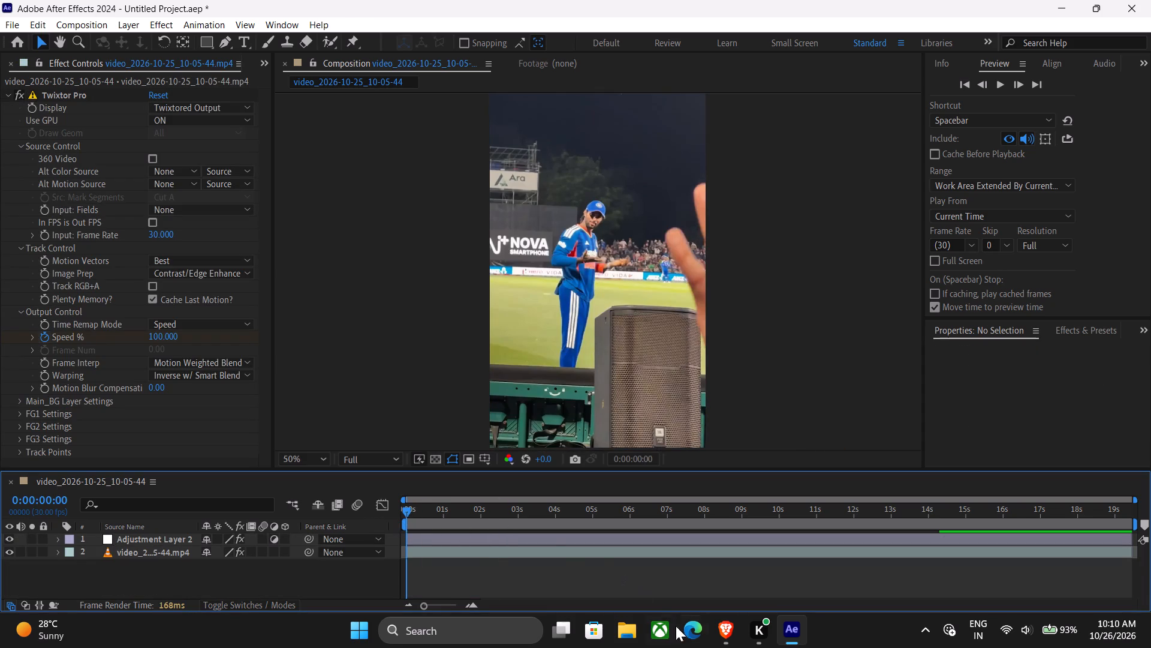